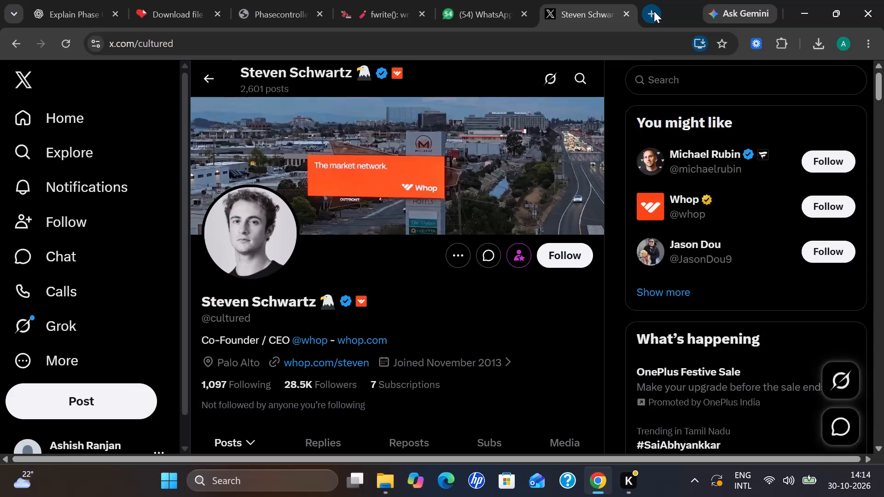
Search Google for "pinteres" in a new browser tab and open the Pinterest home page from the results.
click(654, 11)
click(320, 252)
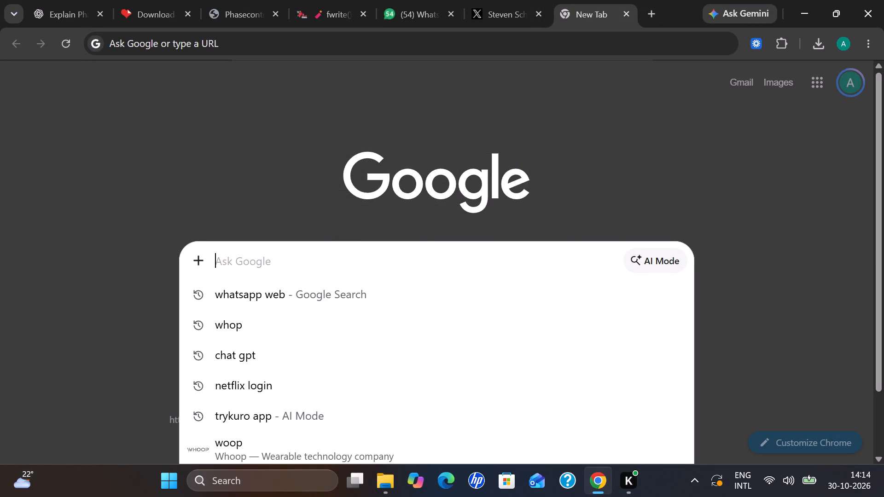
text(pintere)
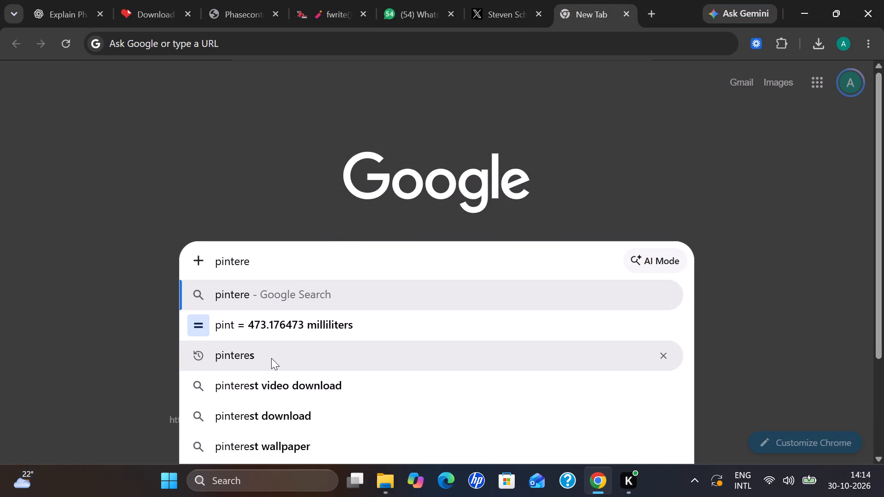
key(s)
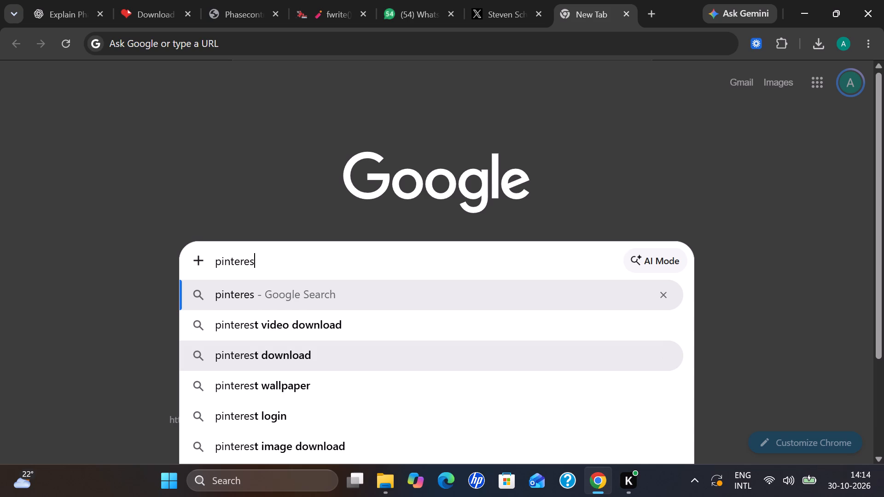
click(285, 295)
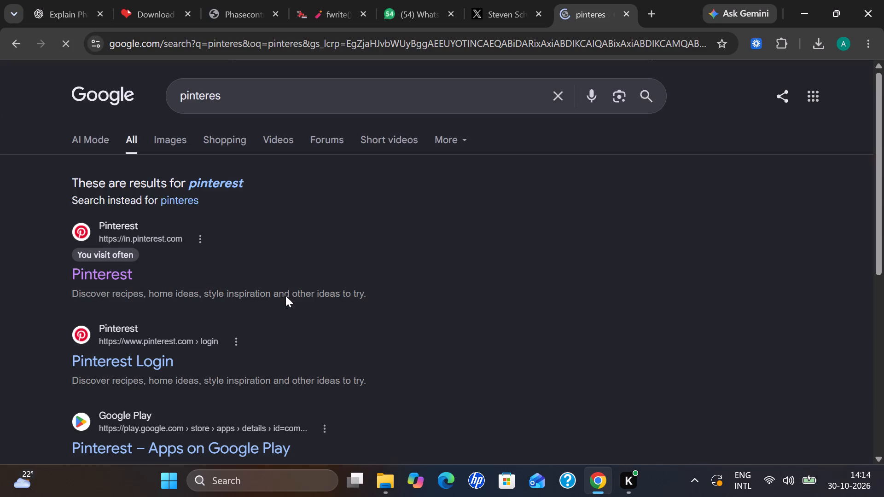
click(114, 272)
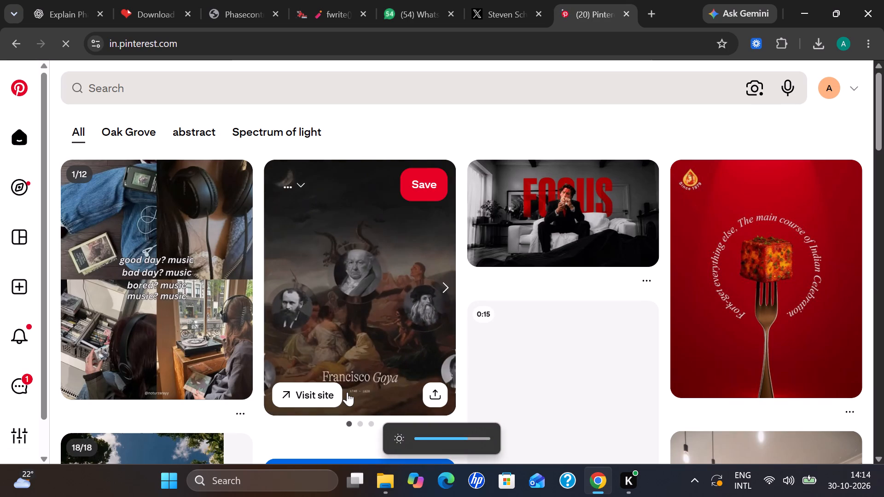
Browse the pins in the Pinterest home feed.
scroll(347, 392, down, 2)
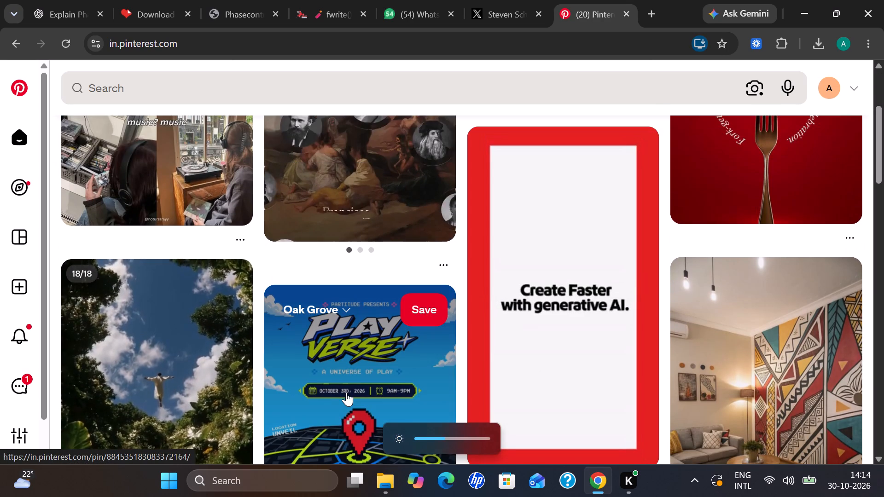
scroll(346, 392, down, 3)
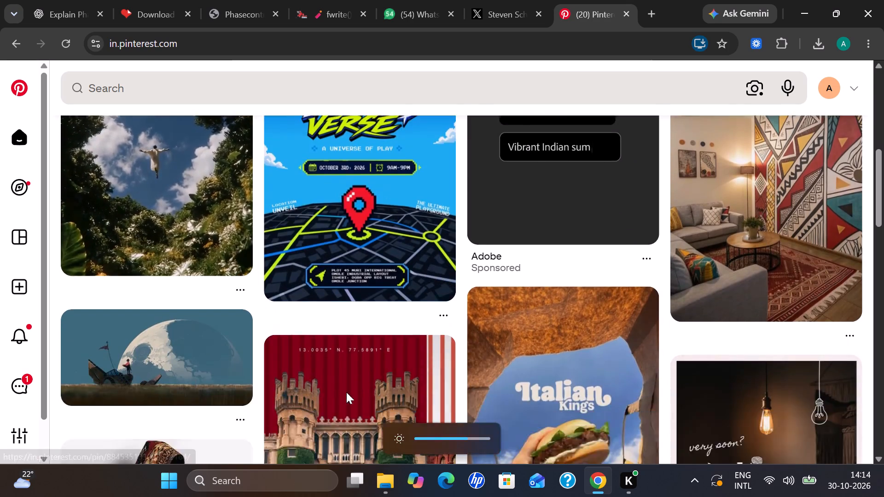
scroll(346, 392, down, 2)
scroll(346, 392, up, 2)
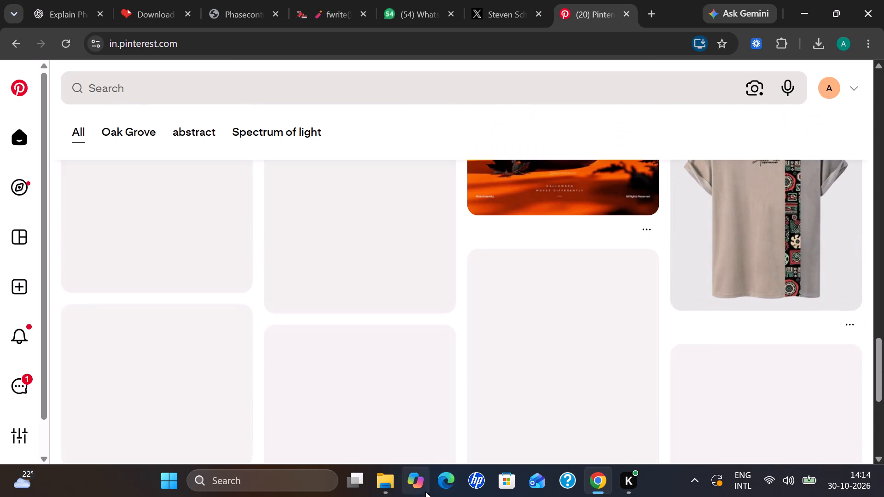
Launch Adobe Photoshop 2023 from the installed apps.
click(176, 489)
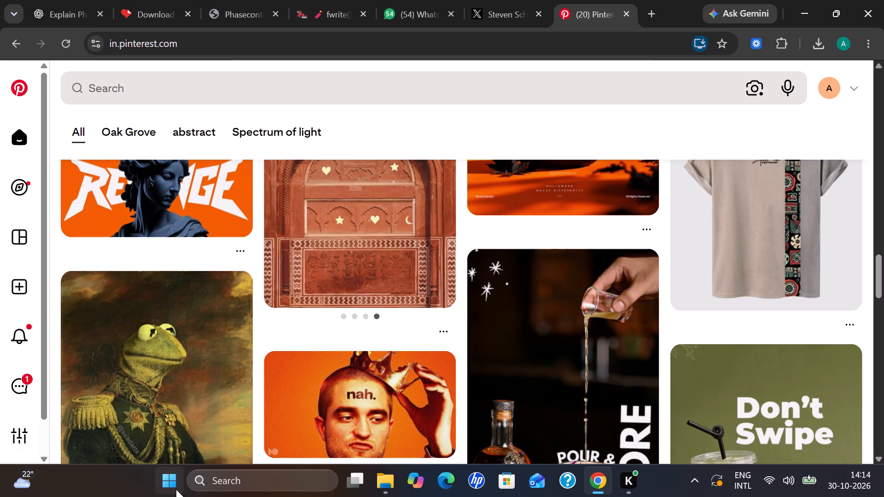
scroll(423, 318, down, 5)
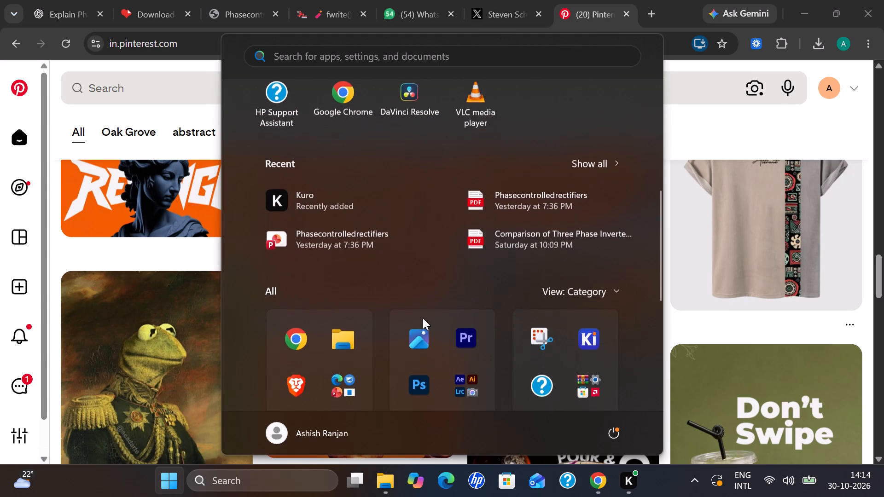
click(413, 389)
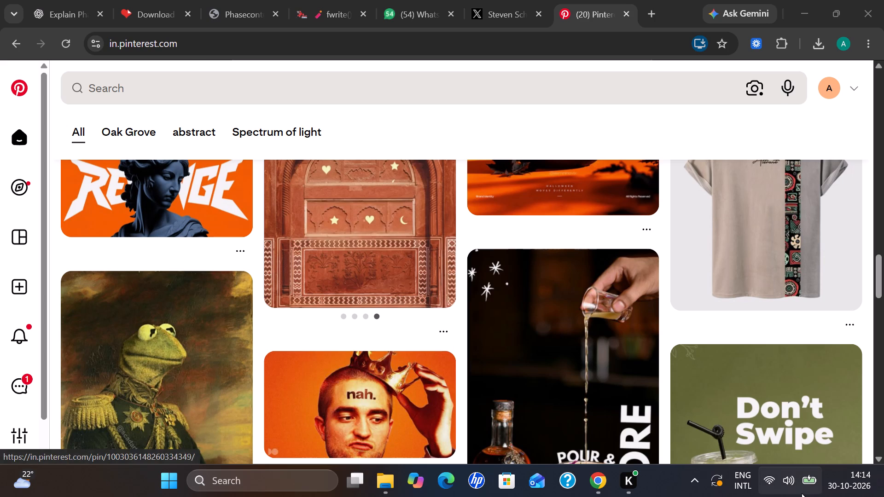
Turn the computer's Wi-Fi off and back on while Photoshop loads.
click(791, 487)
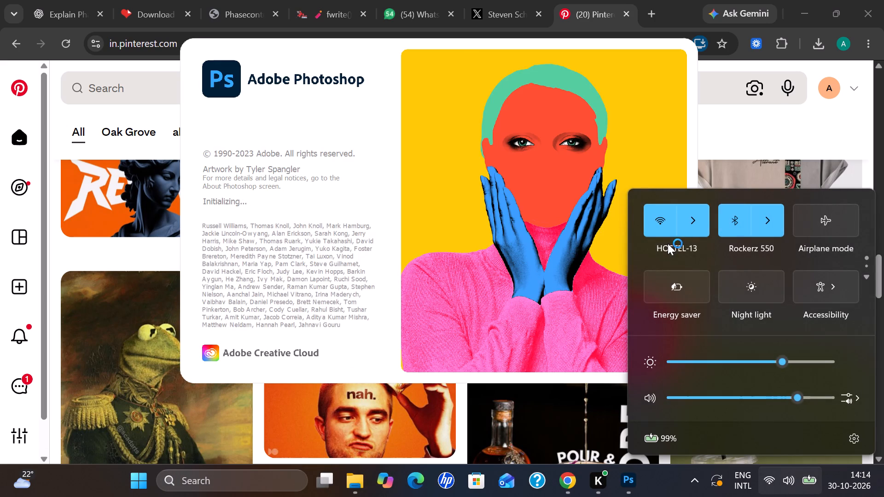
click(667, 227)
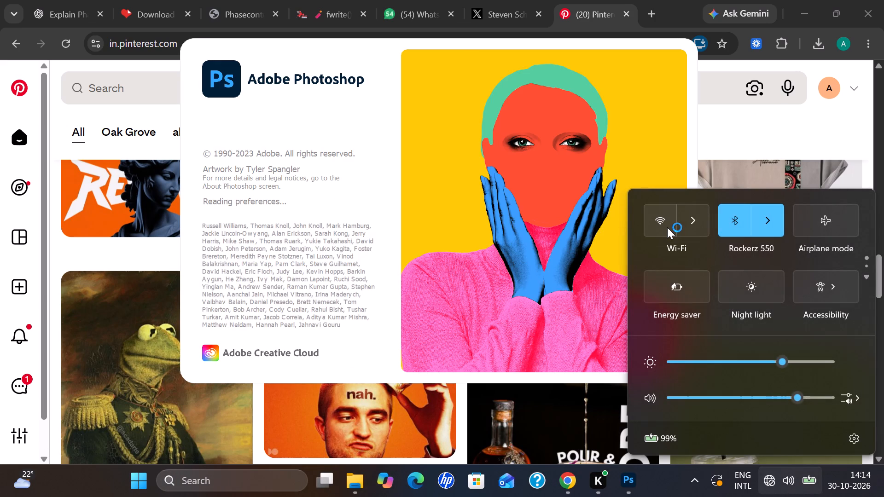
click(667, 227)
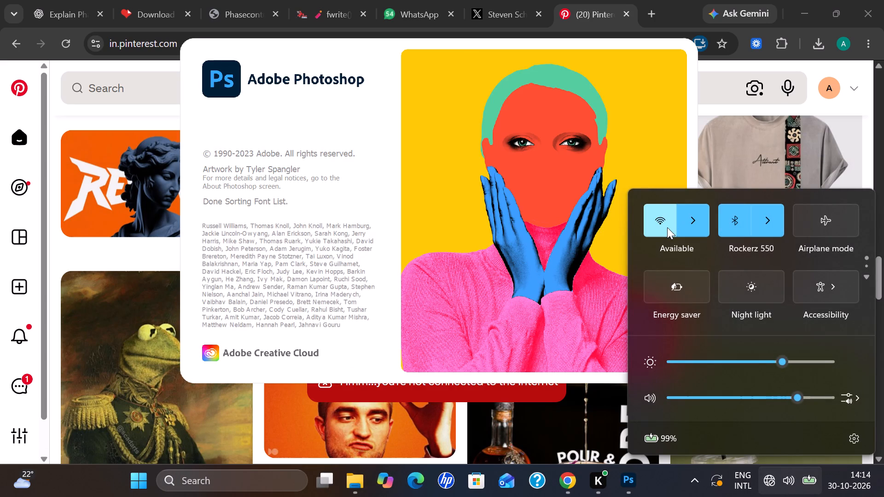
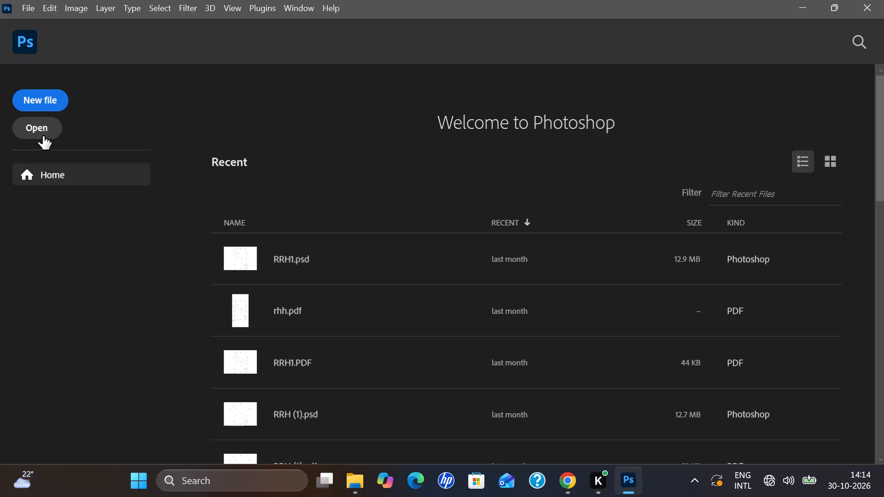
Start opening an existing file and go to the psoc folder to find it.
click(43, 136)
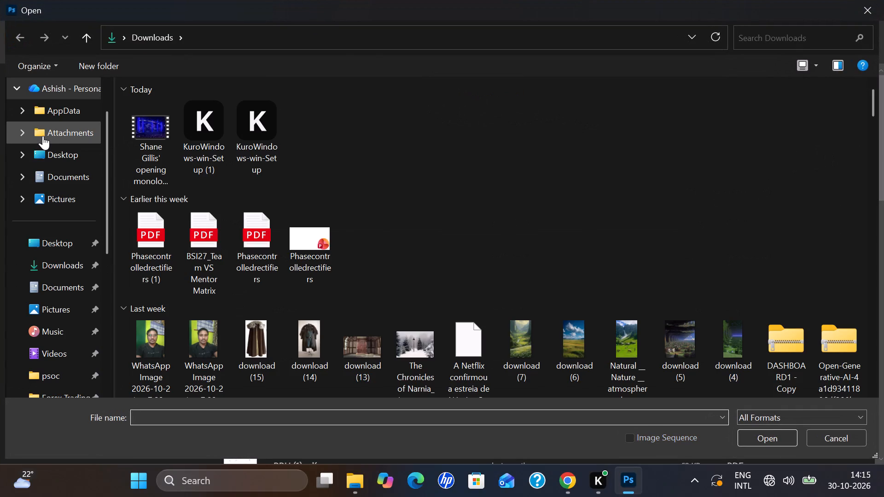
scroll(67, 266, down, 2)
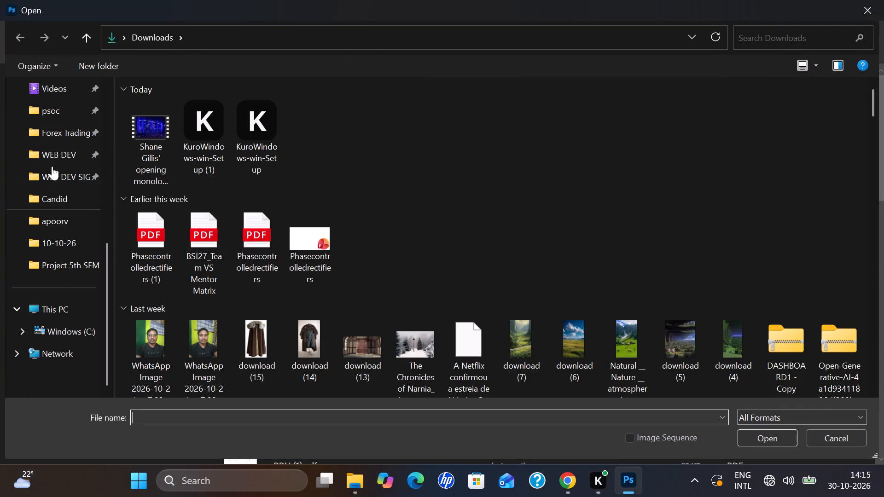
double_click(46, 110)
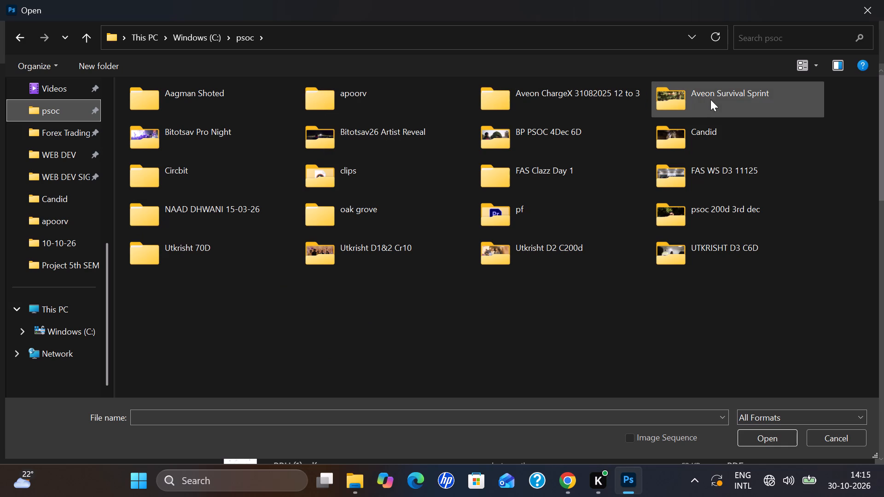
Open the fruit stall photo IMG_8821 from the SP1 folder inside psoc > Candid in Photoshop.
double_click(669, 132)
scroll(442, 207, down, 1)
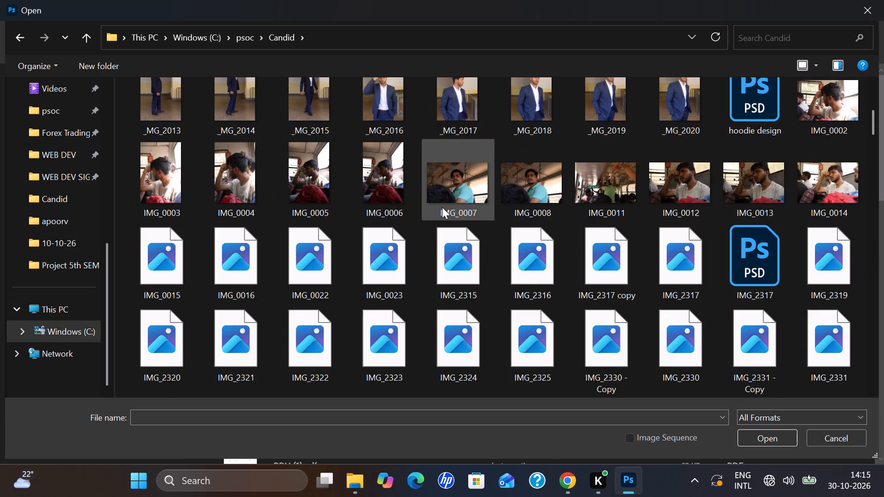
scroll(442, 207, down, 1)
scroll(442, 207, up, 4)
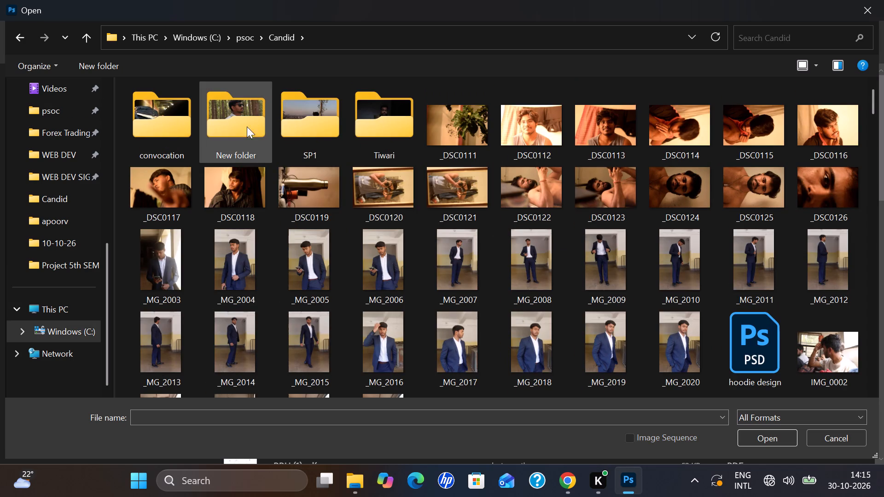
double_click(297, 130)
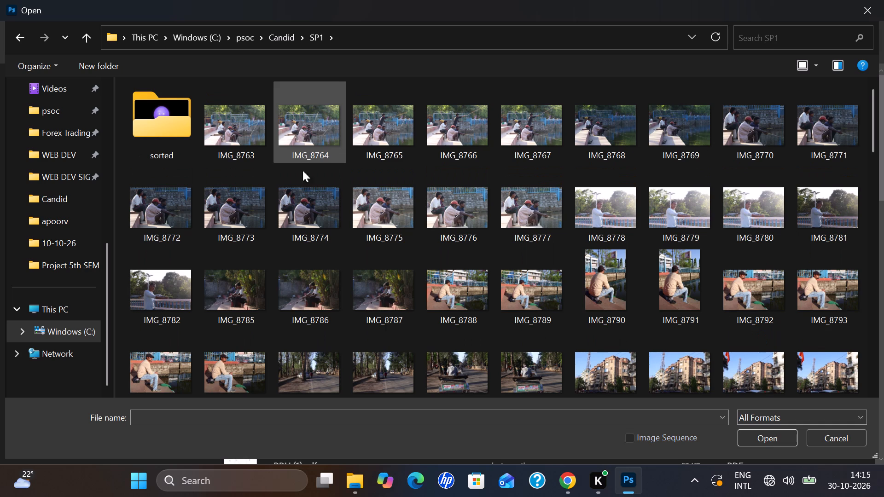
scroll(317, 256, down, 1)
scroll(317, 256, up, 5)
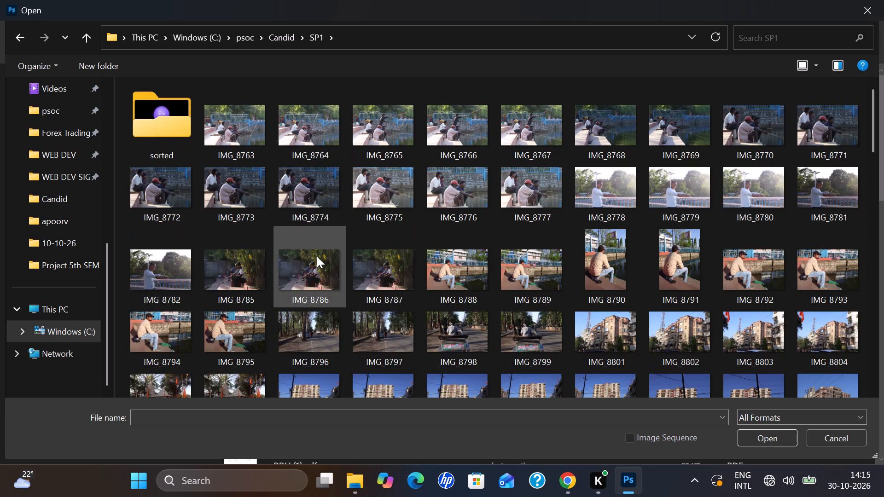
scroll(495, 307, down, 1)
scroll(495, 307, up, 2)
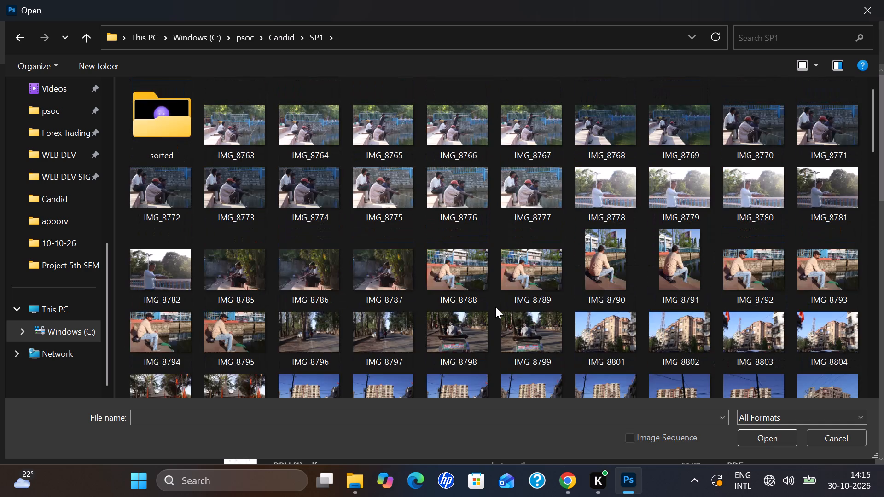
scroll(495, 307, down, 1)
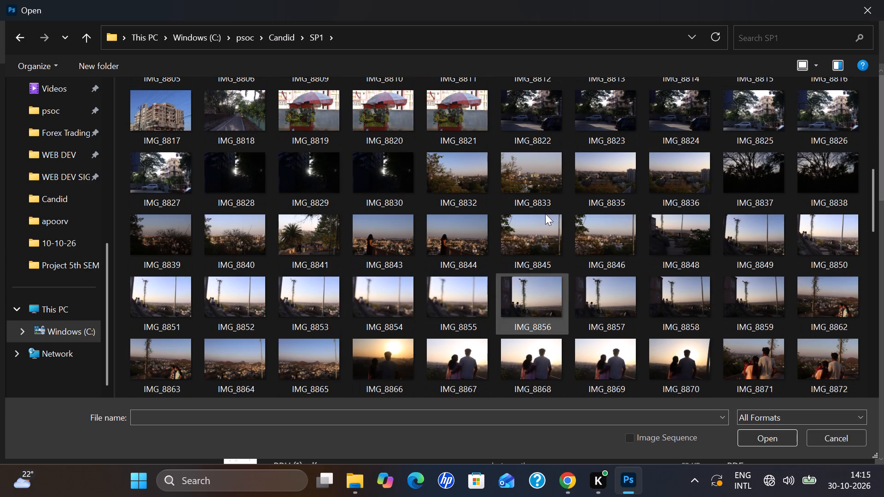
drag(872, 190, 872, 176)
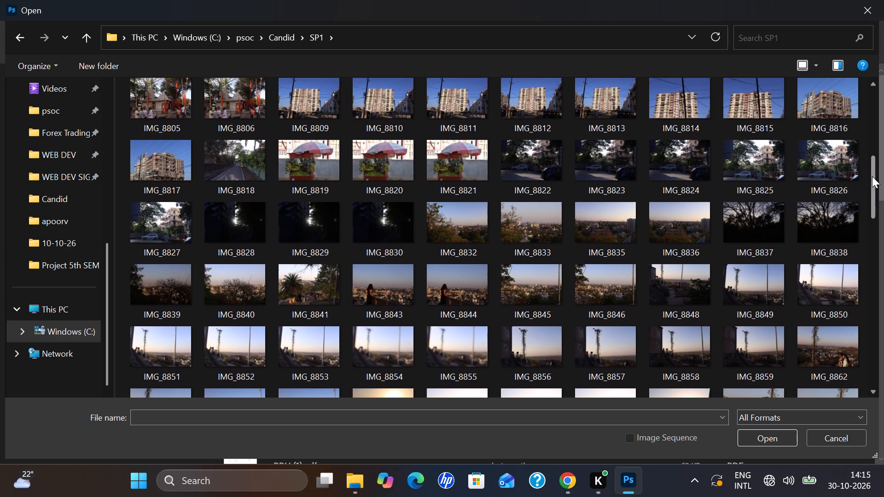
drag(872, 176, 872, 174)
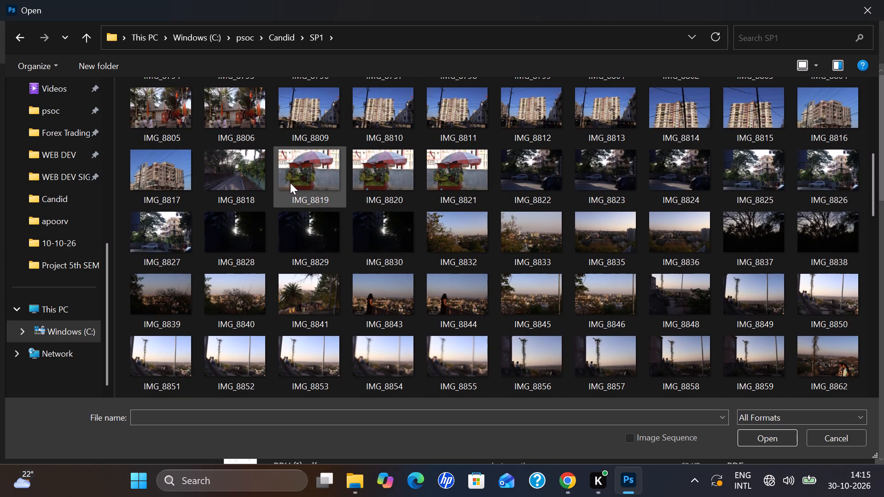
click(467, 156)
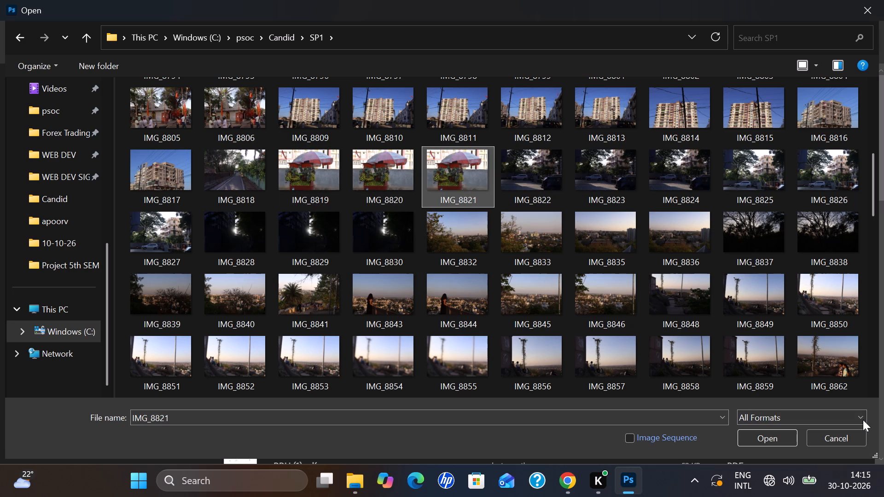
click(785, 439)
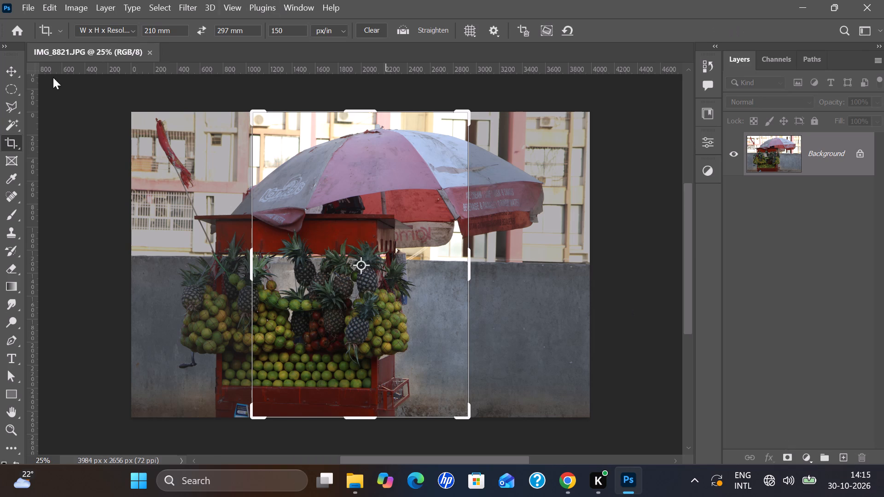
Switch from cropping to the Move tool and unlock the Background layer.
click(15, 74)
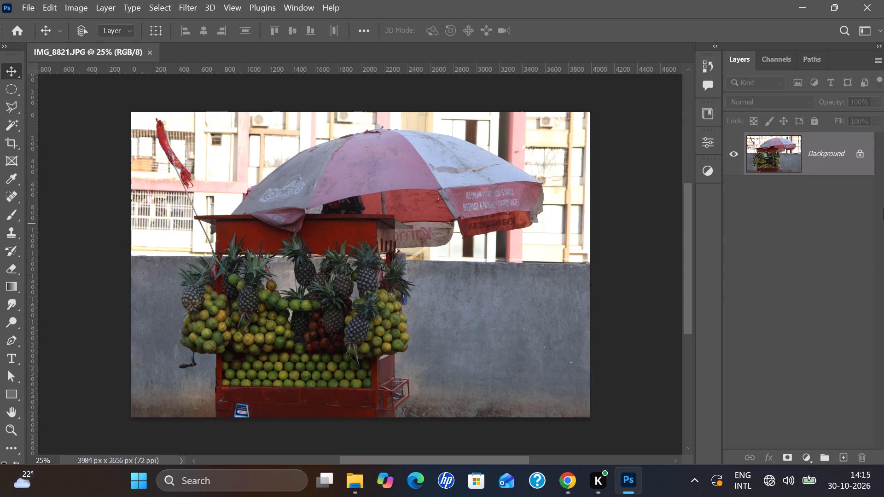
click(858, 154)
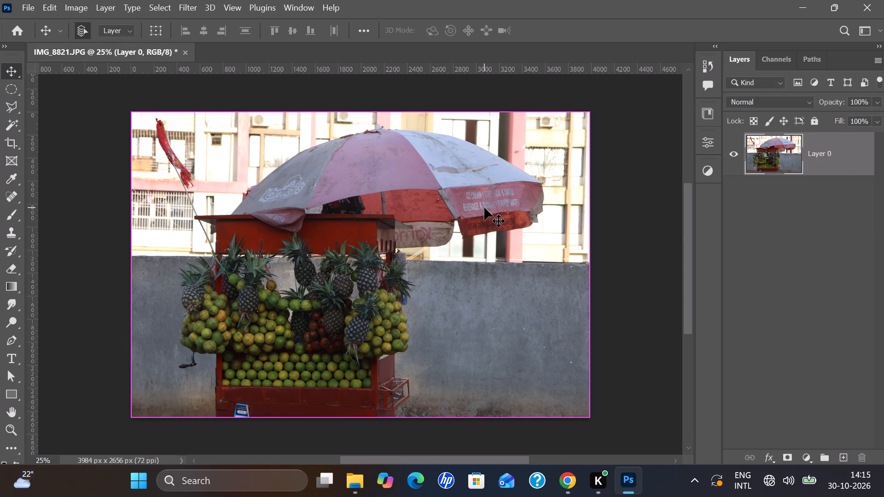
Duplicate the unlocked photo layer twice, keeping both copies visible and hiding the original Layer 0.
key(ctrl+j)
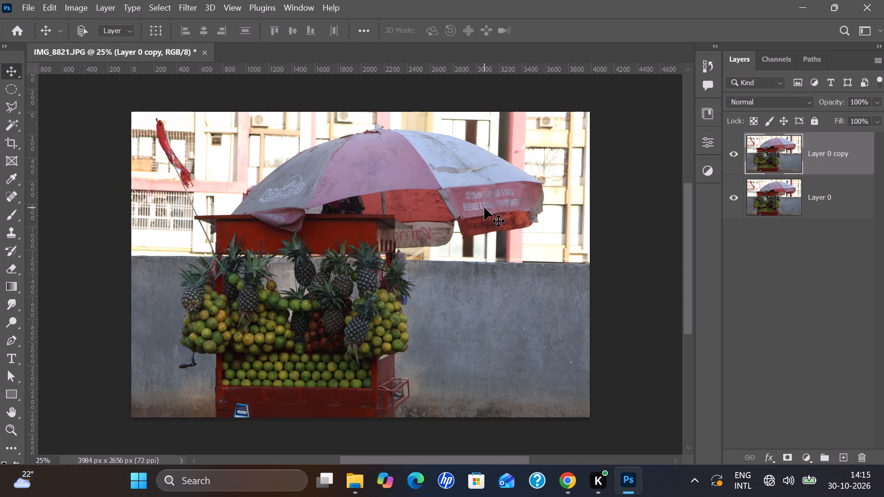
click(733, 199)
key(ctrl+j)
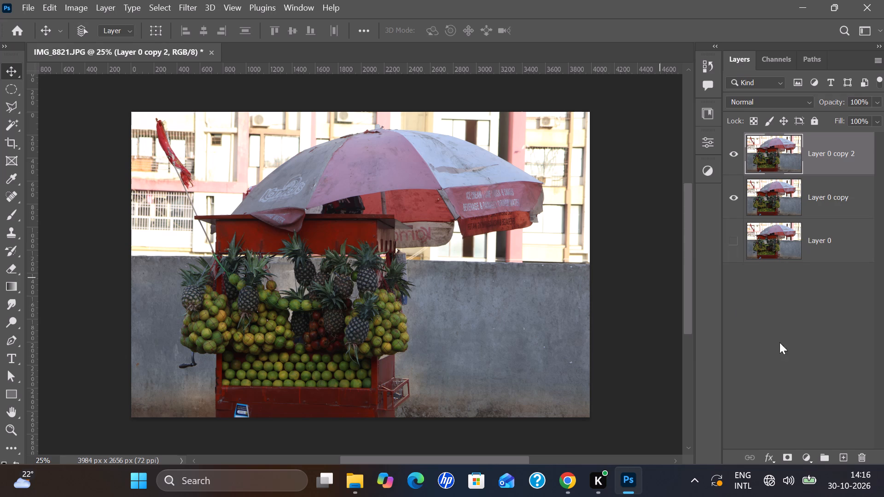
click(733, 155)
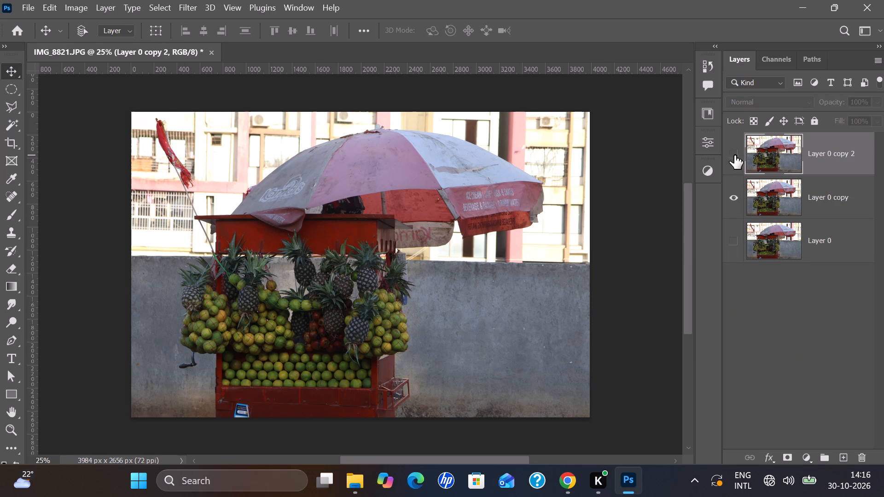
click(732, 156)
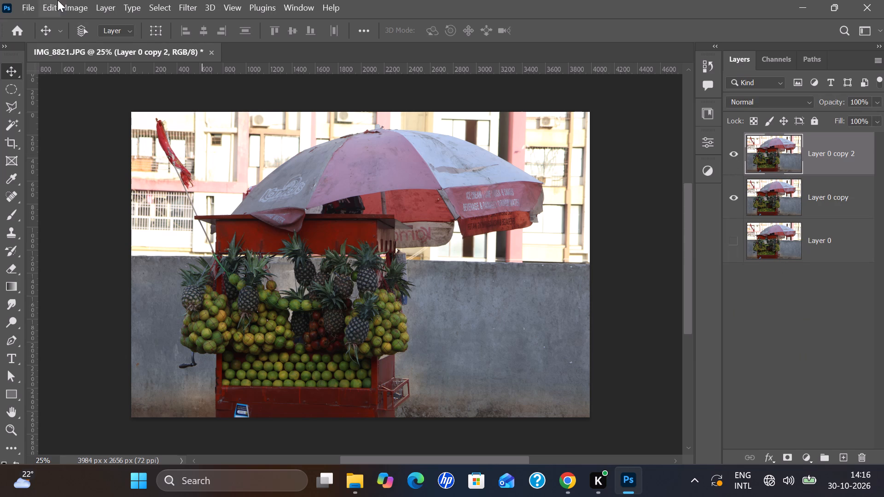
Apply a Brightness/Contrast adjustment to Layer 0 copy 2 with brightness 15 and contrast 20.
click(74, 1)
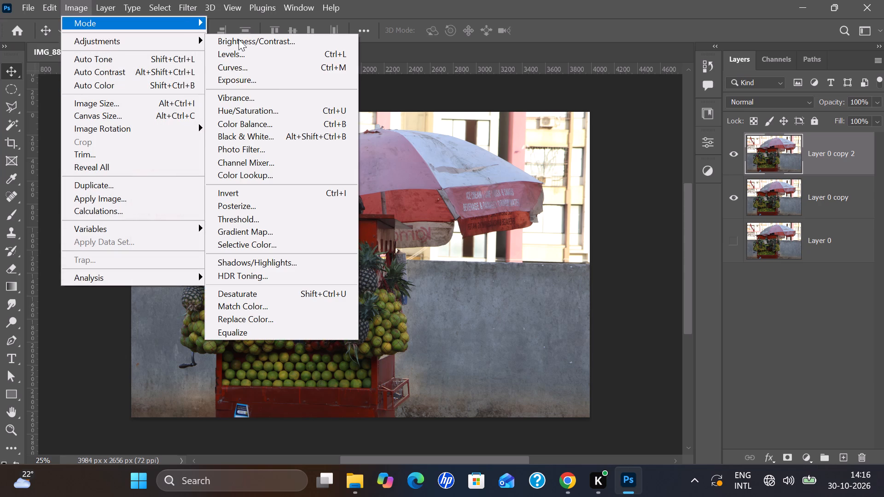
click(289, 44)
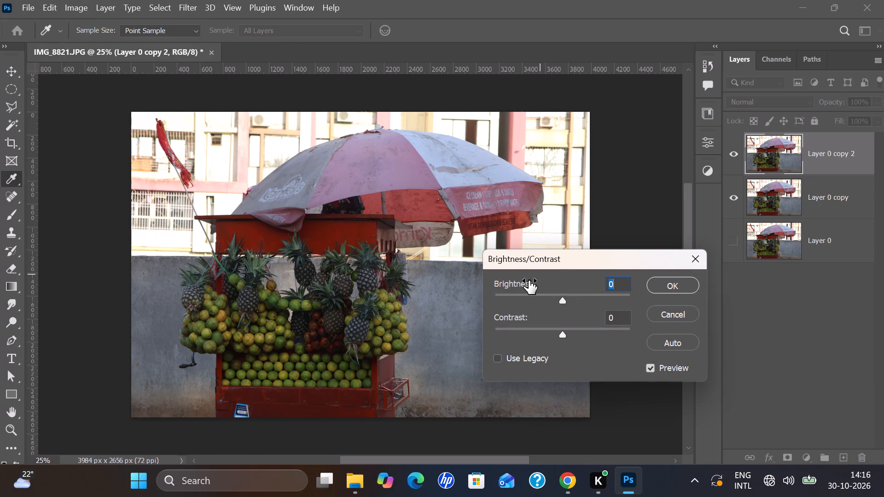
drag(529, 280, 551, 283)
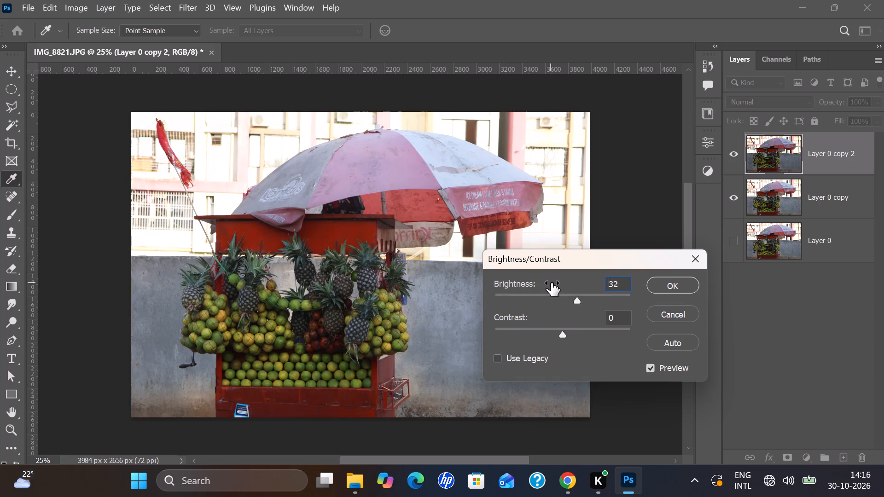
drag(551, 283, 535, 288)
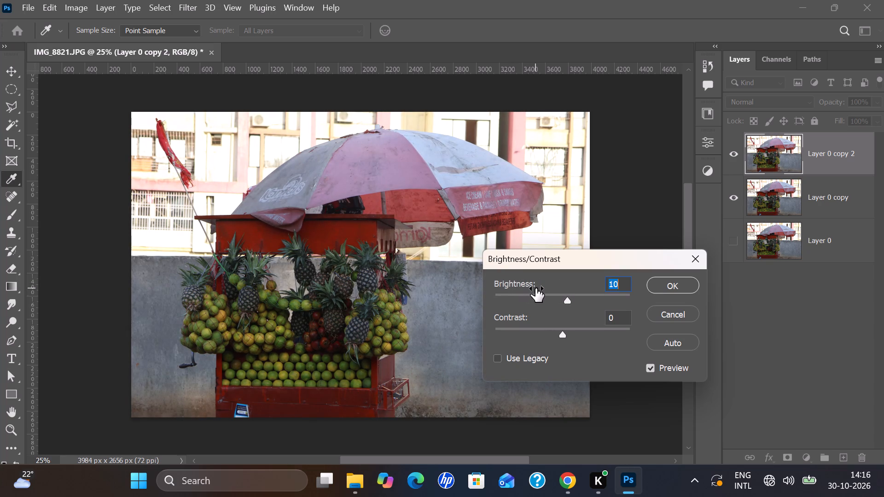
drag(535, 288, 520, 288)
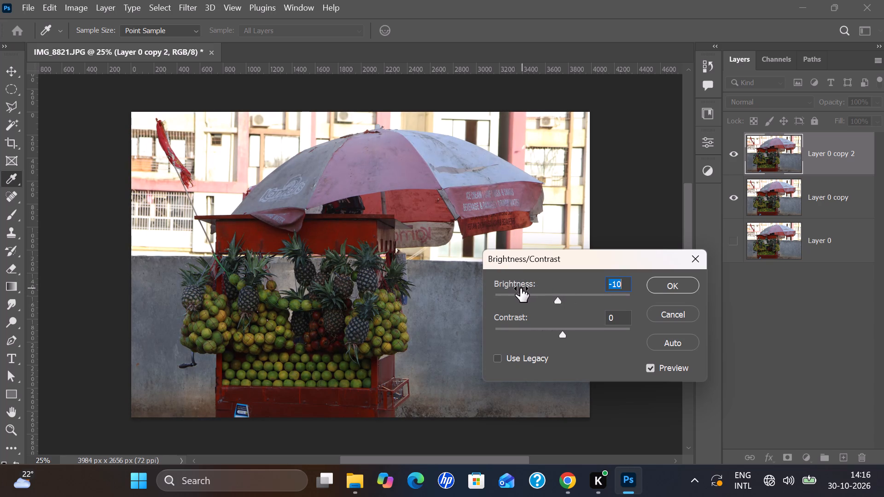
drag(520, 288, 521, 289)
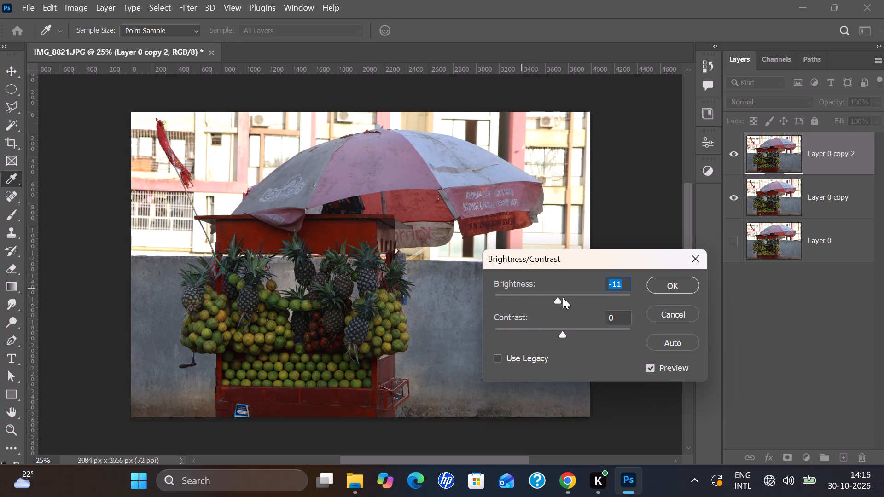
double_click(558, 301)
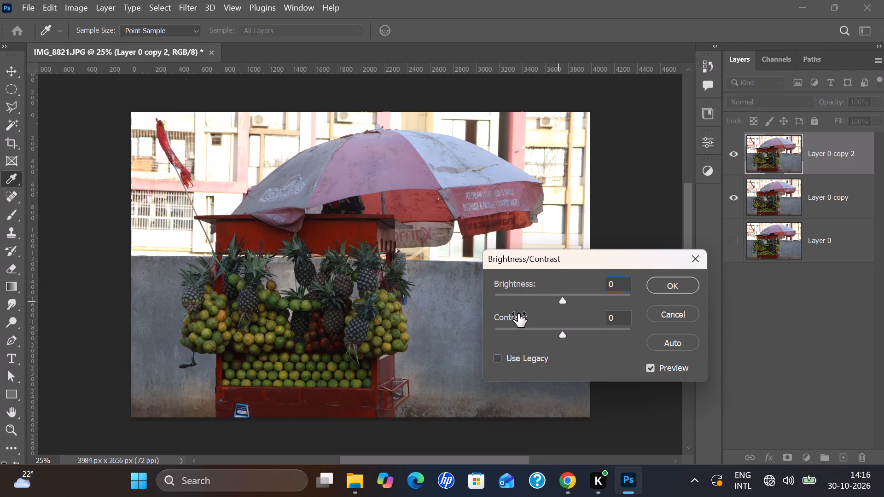
drag(515, 317, 529, 318)
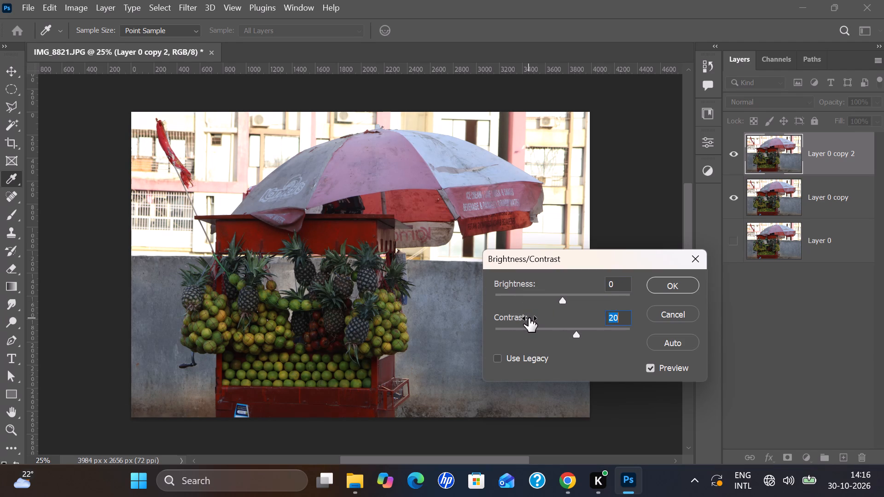
drag(529, 318, 529, 319)
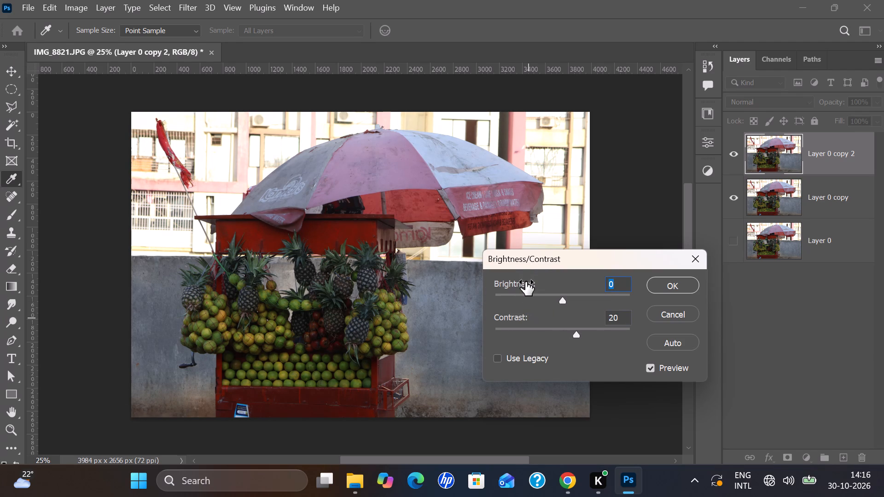
drag(525, 282, 535, 283)
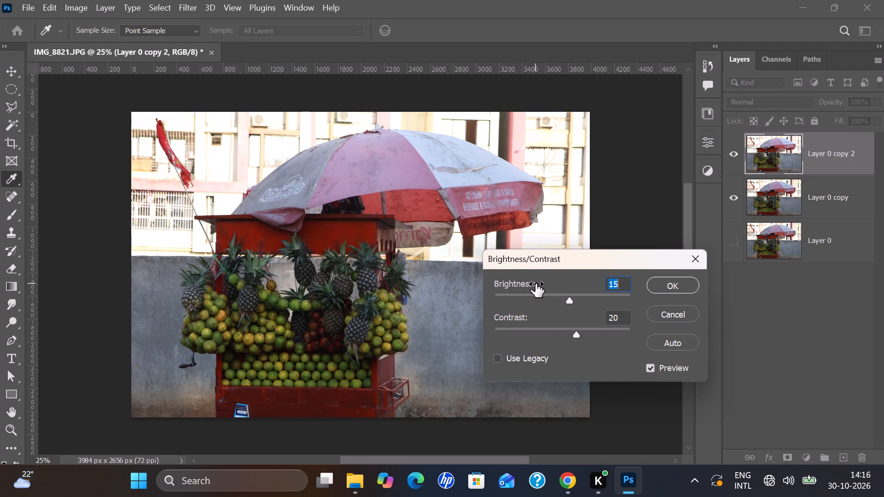
click(658, 287)
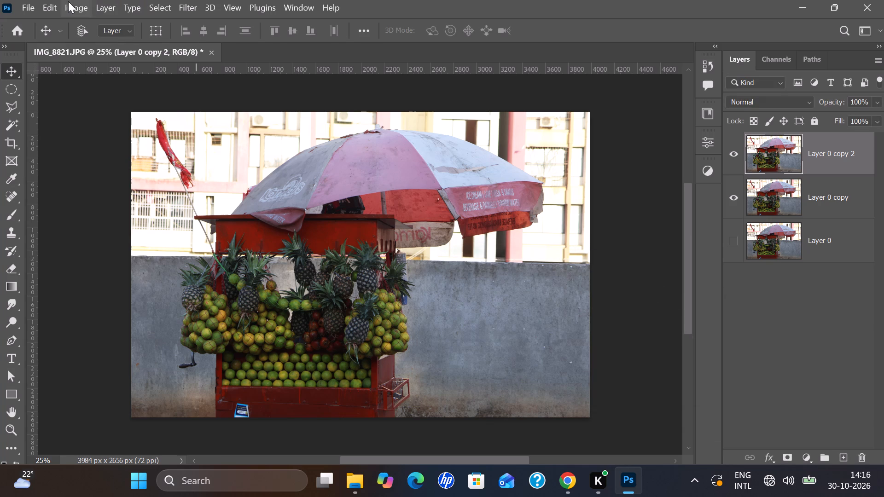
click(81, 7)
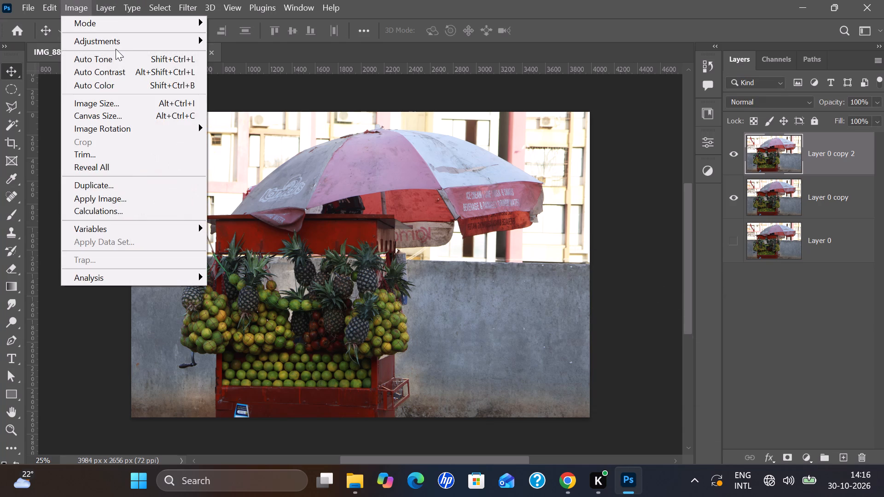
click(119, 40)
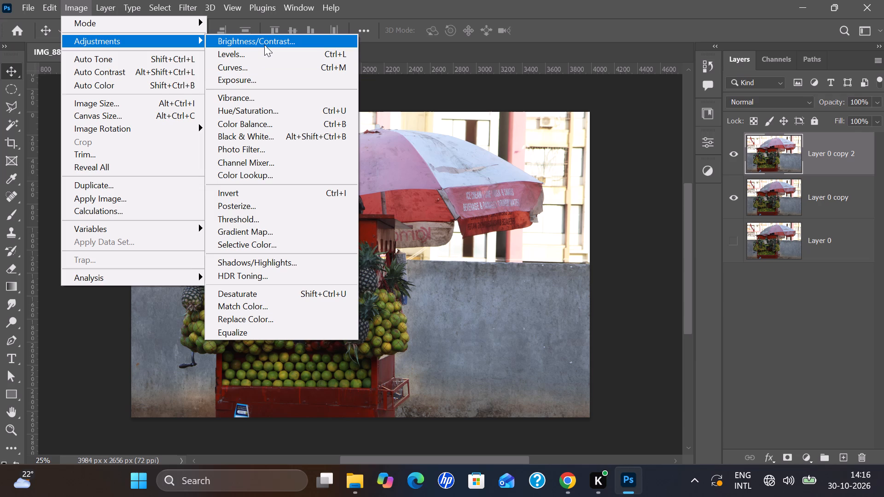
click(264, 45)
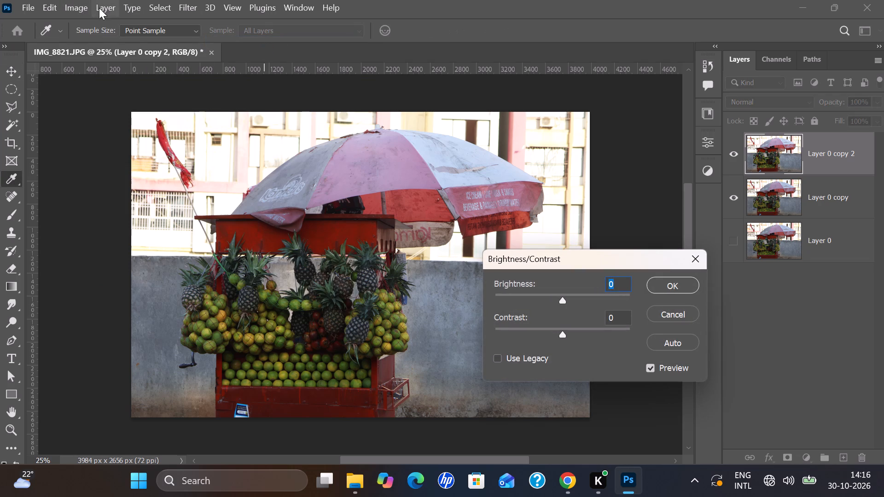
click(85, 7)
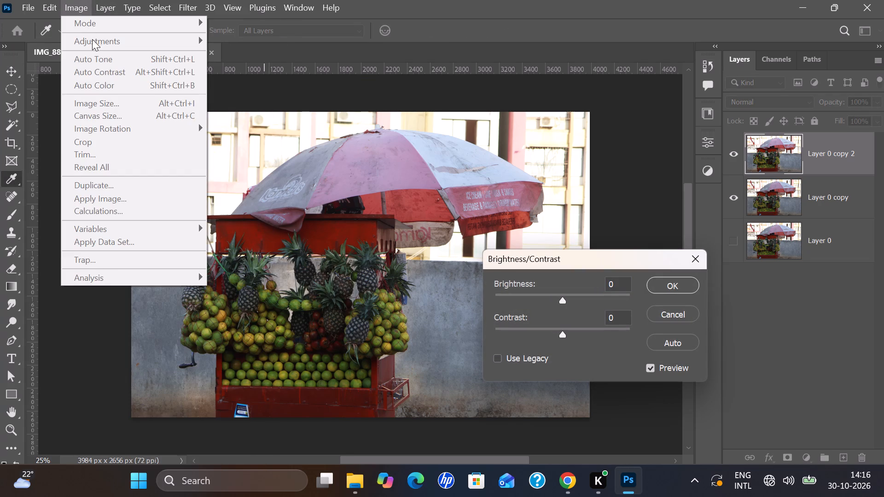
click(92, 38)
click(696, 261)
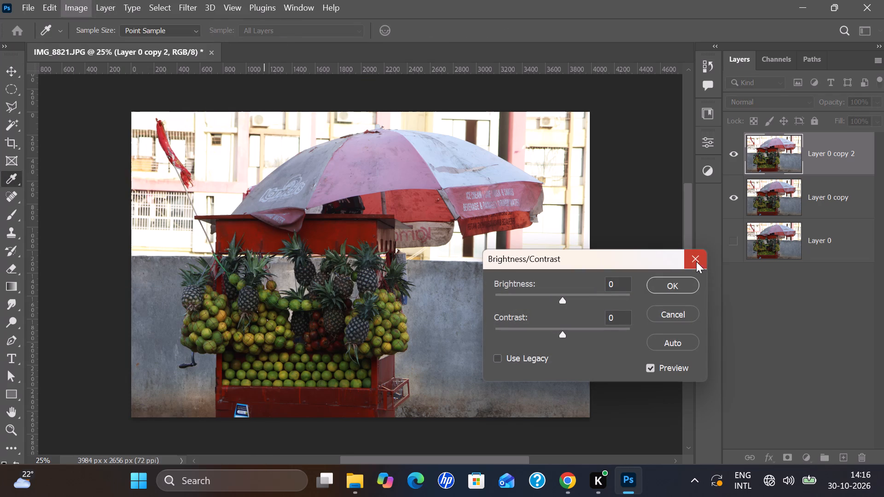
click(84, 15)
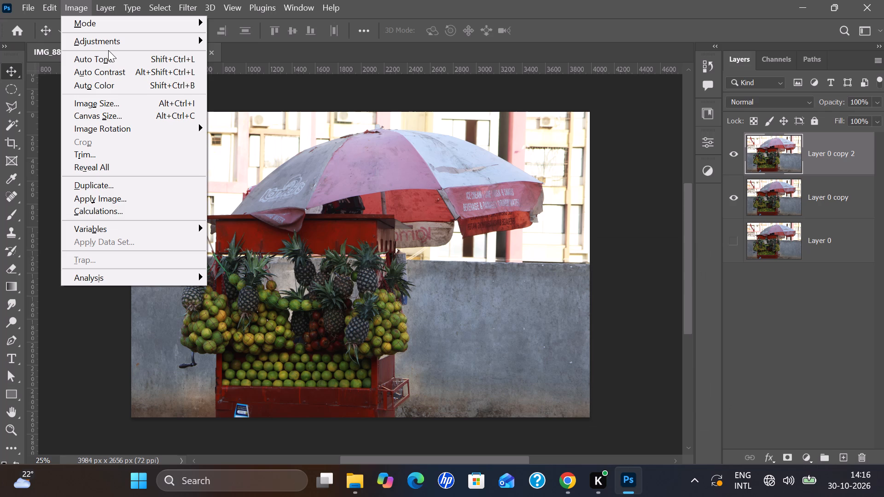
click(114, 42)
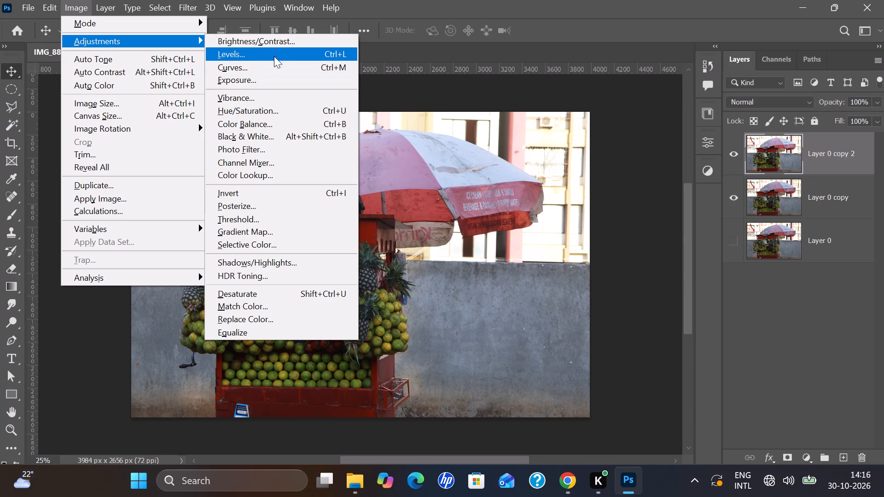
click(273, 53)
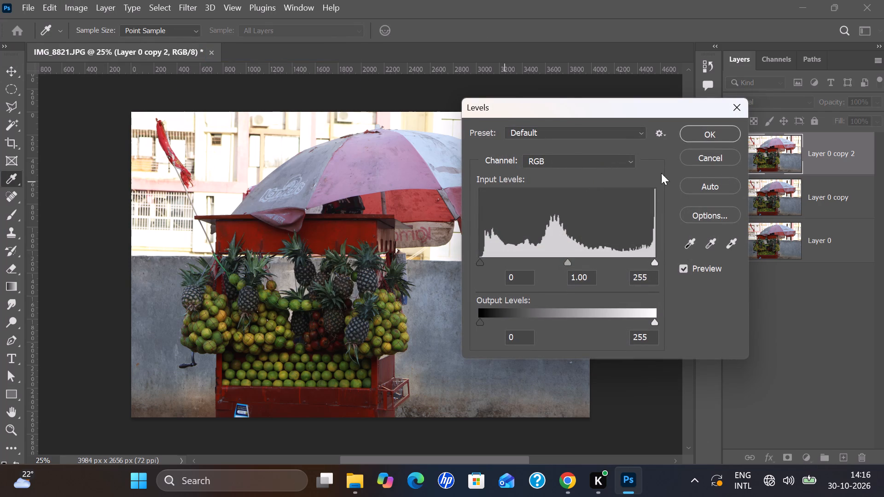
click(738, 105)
Start an Exposure adjustment on Layer 0 copy 2 and set the exposure to +0.06.
click(71, 11)
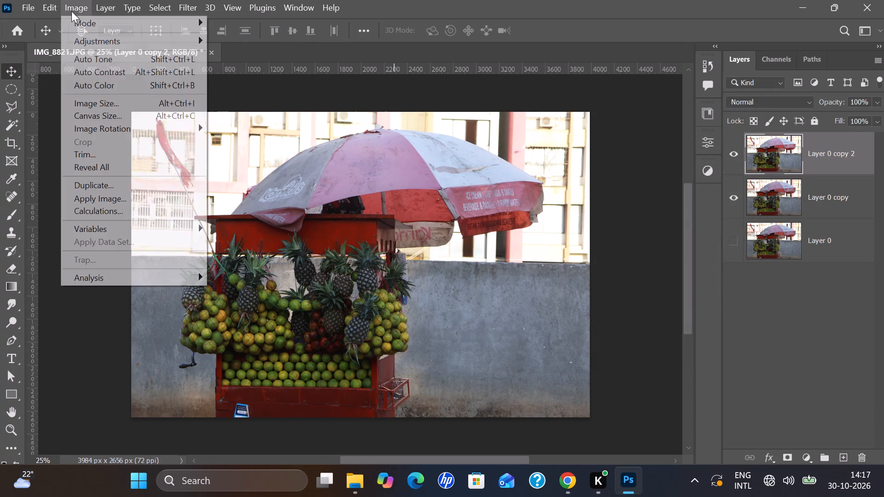
click(107, 37)
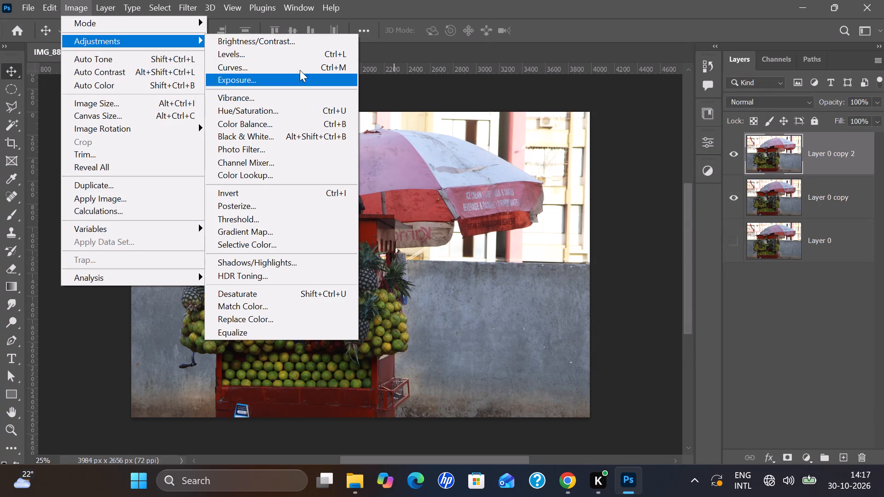
click(297, 81)
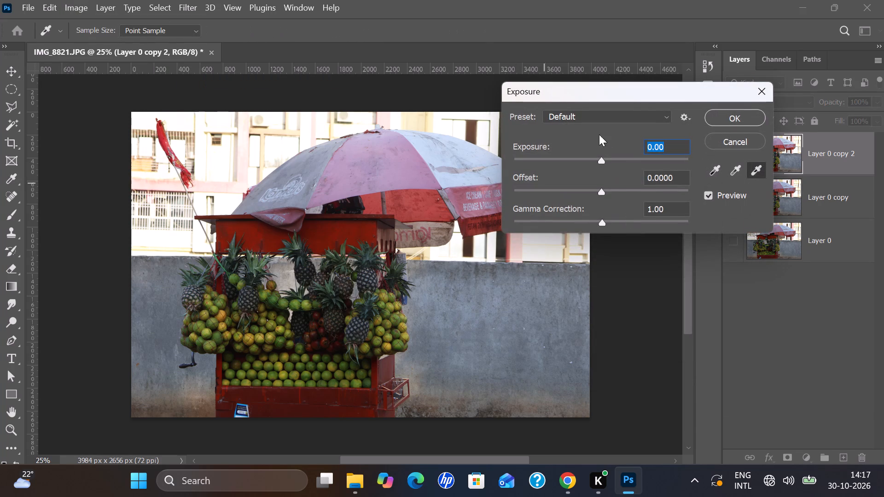
drag(539, 146, 546, 146)
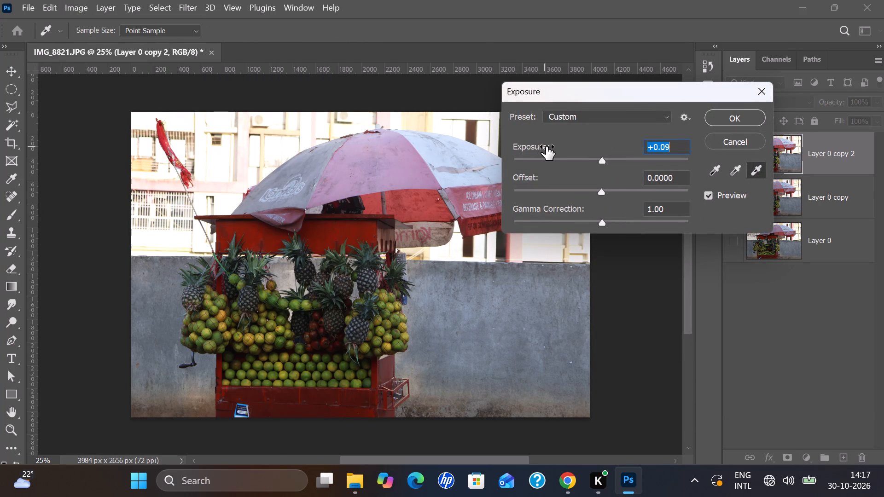
drag(546, 146, 541, 149)
drag(541, 149, 543, 150)
Tune the Exposure adjustment's offset, trying darker and lighter settings before settling on -0.0049.
drag(538, 178, 521, 179)
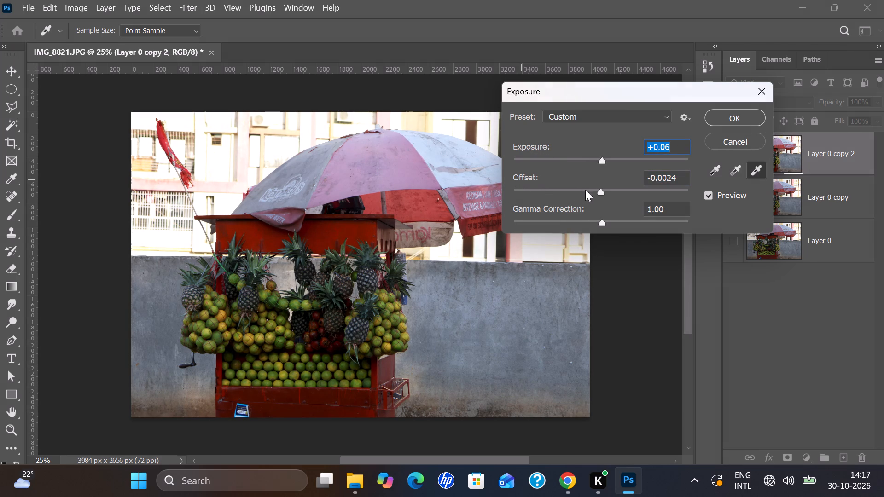
drag(601, 191, 576, 194)
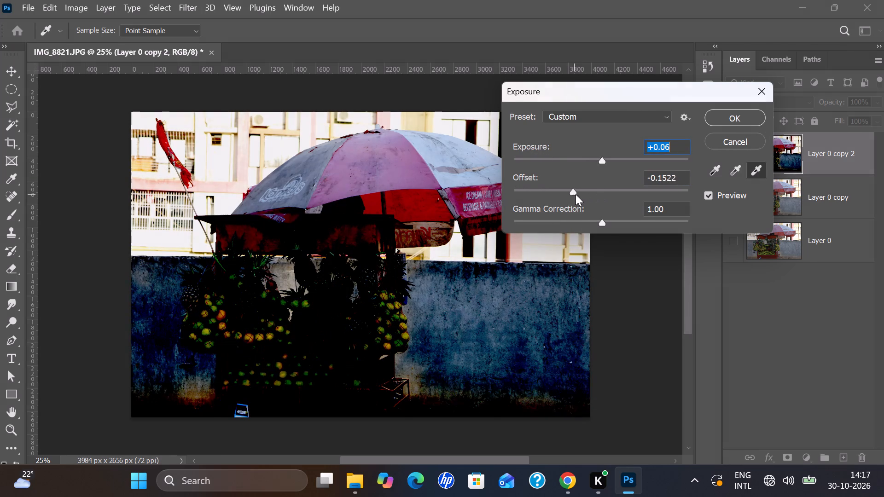
drag(576, 194, 587, 194)
drag(528, 178, 595, 180)
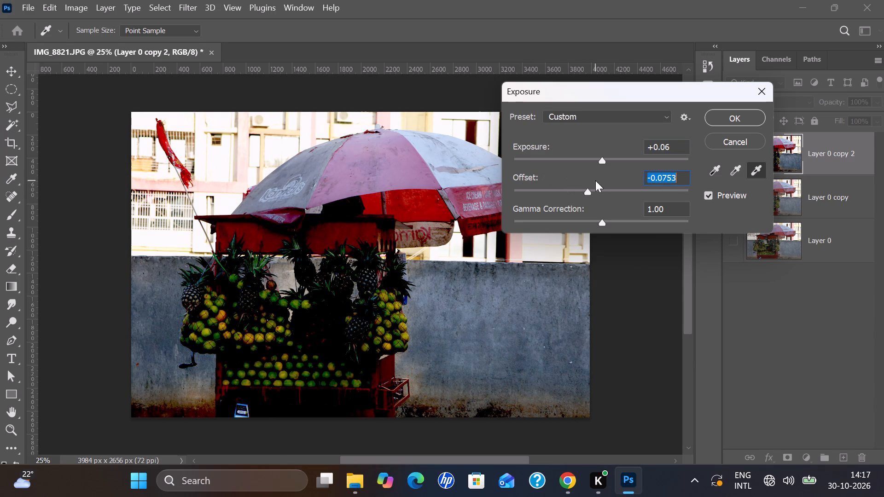
drag(589, 191, 603, 191)
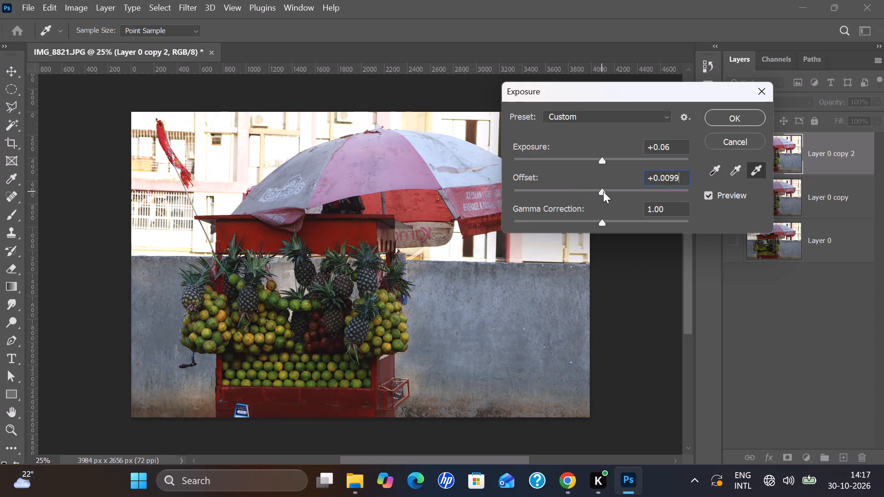
drag(603, 191, 601, 192)
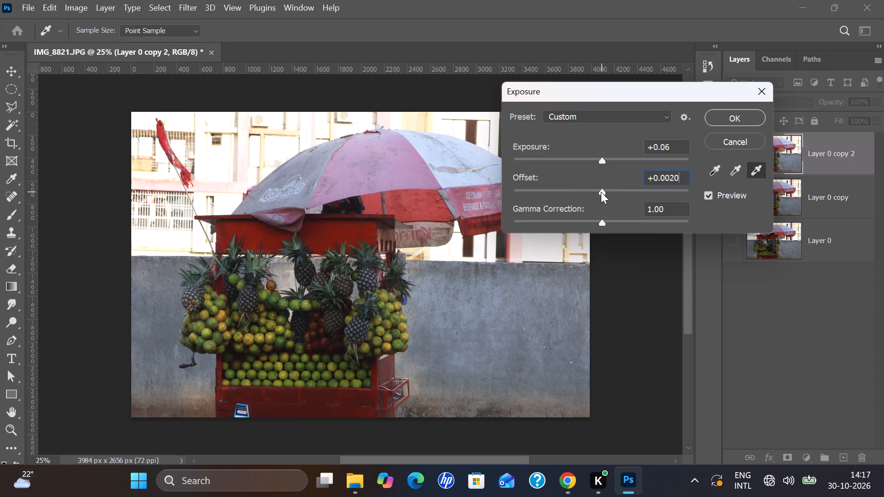
drag(601, 192, 600, 193)
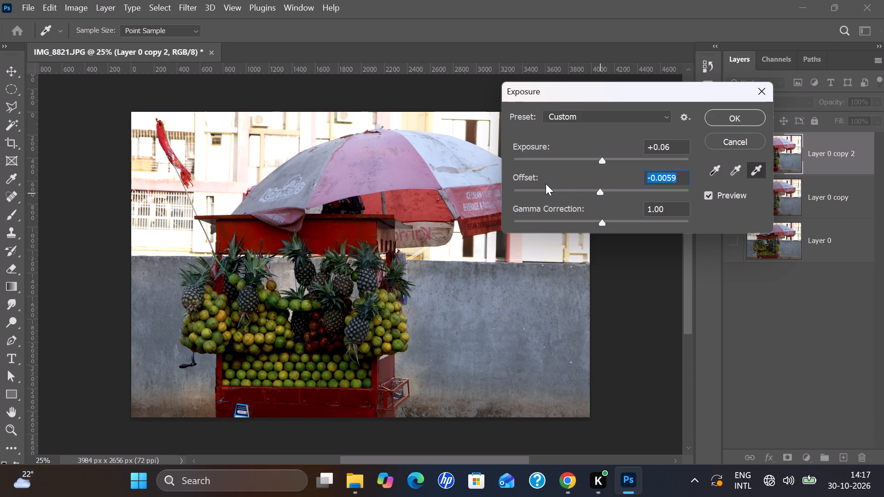
drag(535, 178, 539, 178)
drag(539, 178, 542, 178)
Set the gamma correction to 1.47 and apply the Exposure adjustment to Layer 0 copy 2.
drag(554, 209, 560, 209)
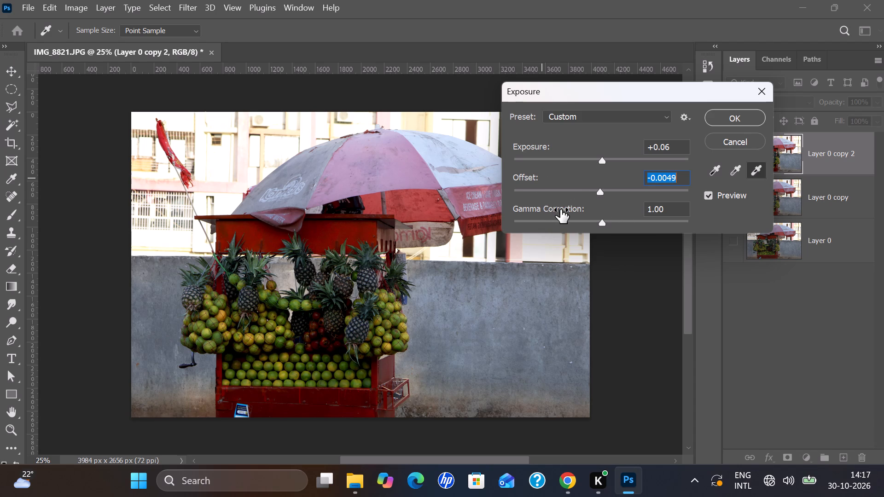
drag(560, 209, 520, 212)
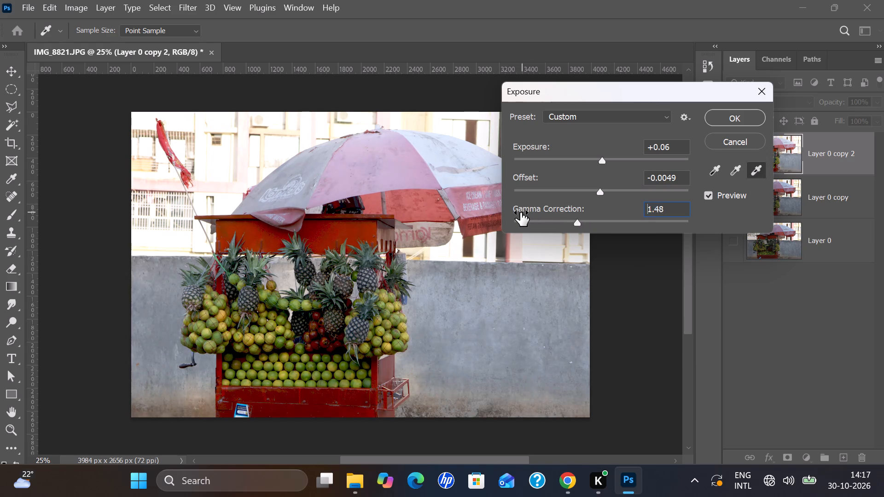
drag(520, 212, 517, 212)
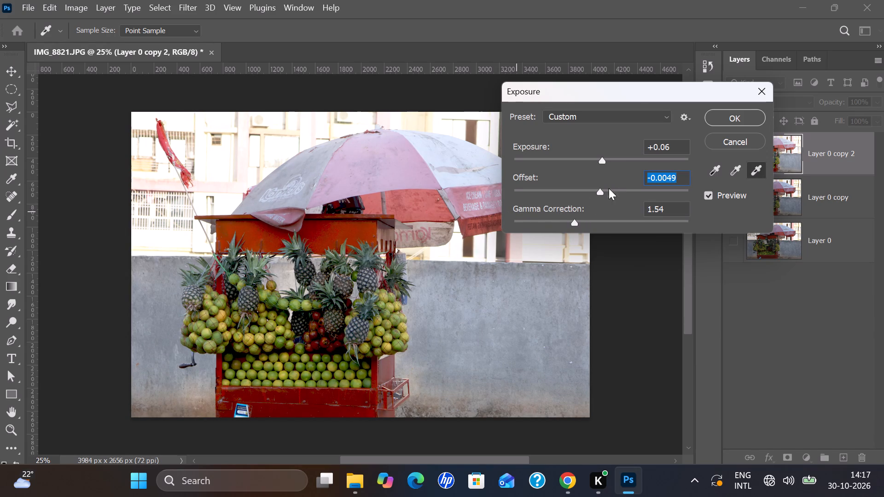
drag(579, 206, 584, 206)
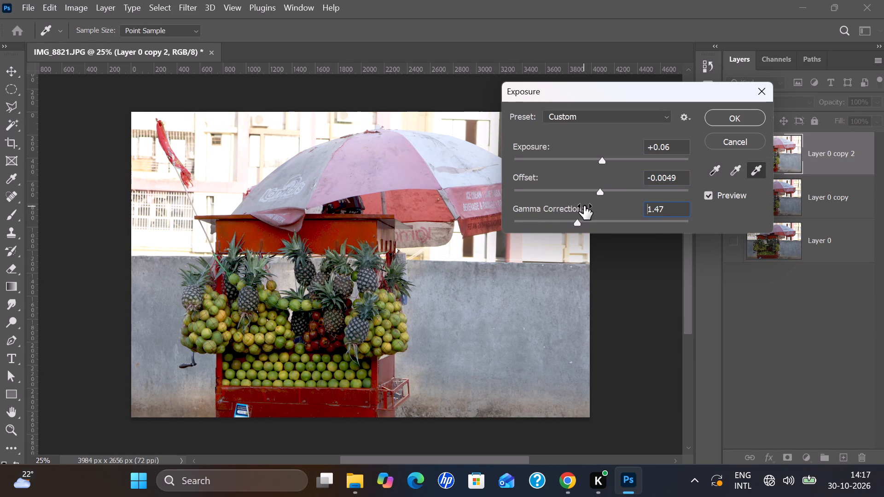
drag(584, 206, 583, 205)
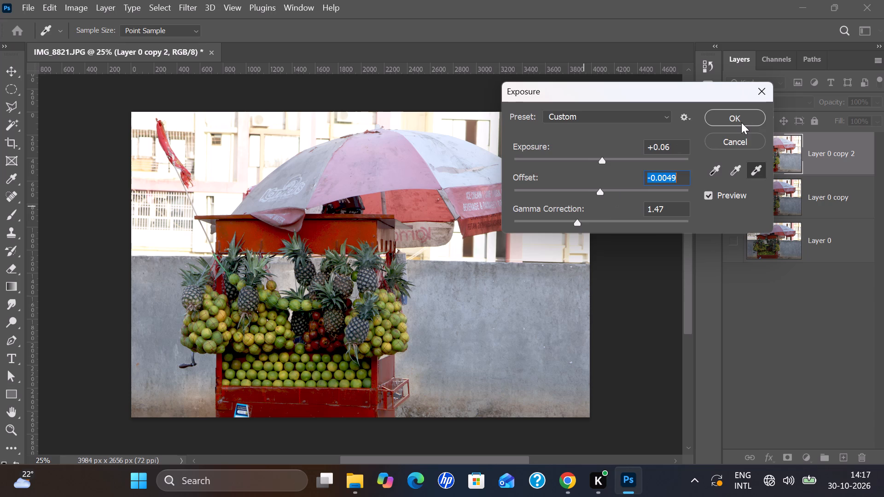
click(741, 122)
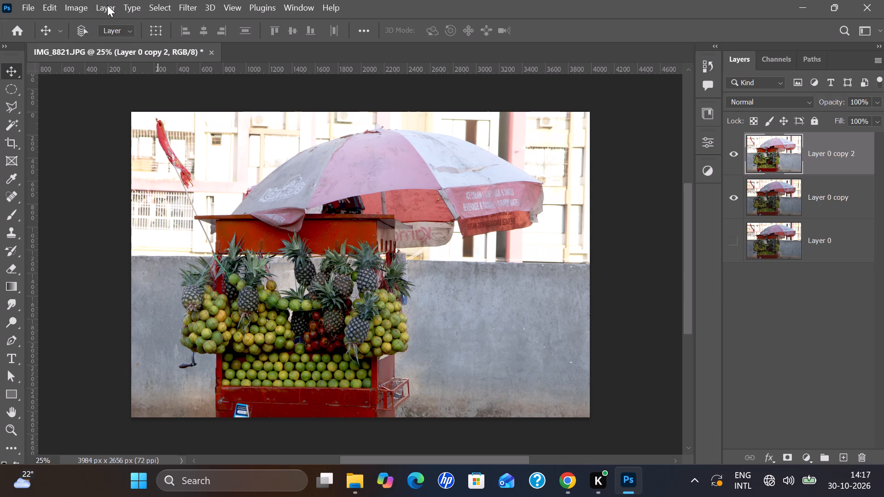
Apply a Hue/Saturation adjustment to Layer 0 copy 2 with hue -9, saturation +18 and lightness +2.
click(71, 4)
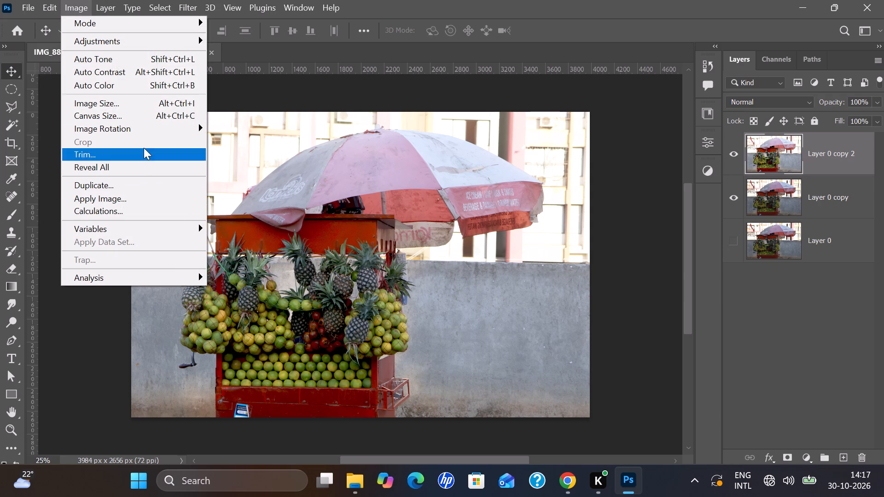
click(137, 41)
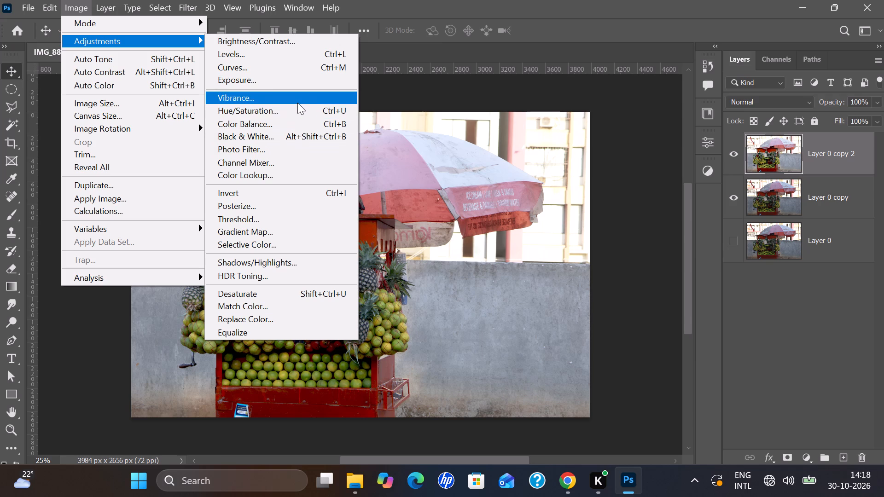
click(297, 115)
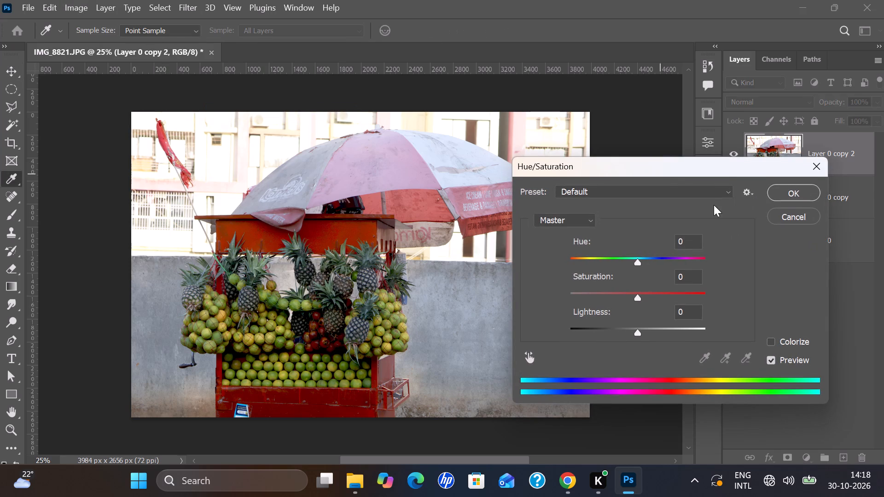
drag(587, 241, 599, 242)
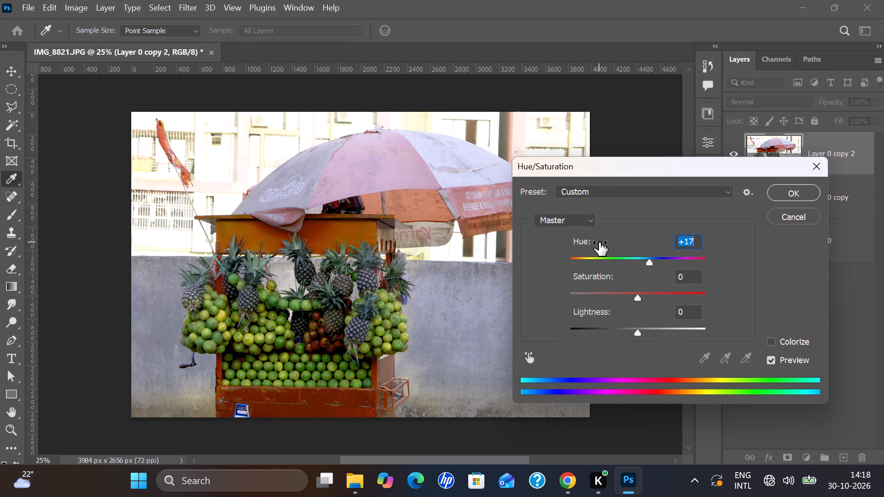
drag(599, 242, 576, 242)
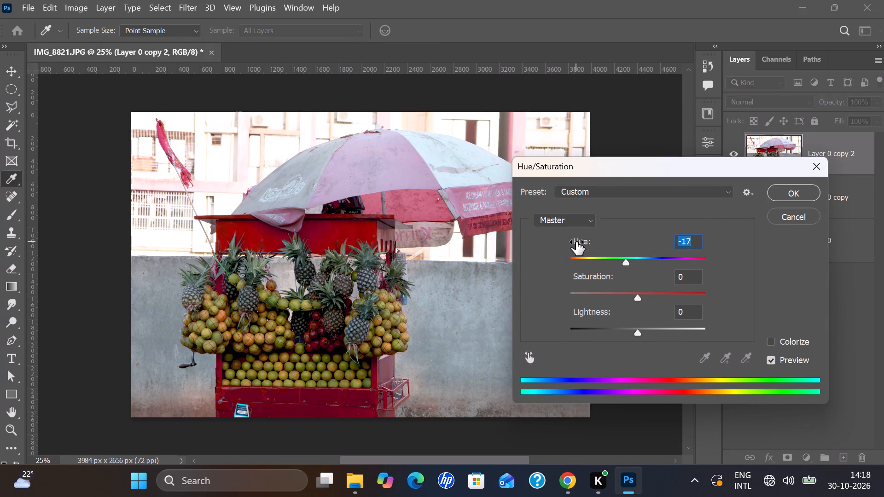
drag(576, 242, 581, 243)
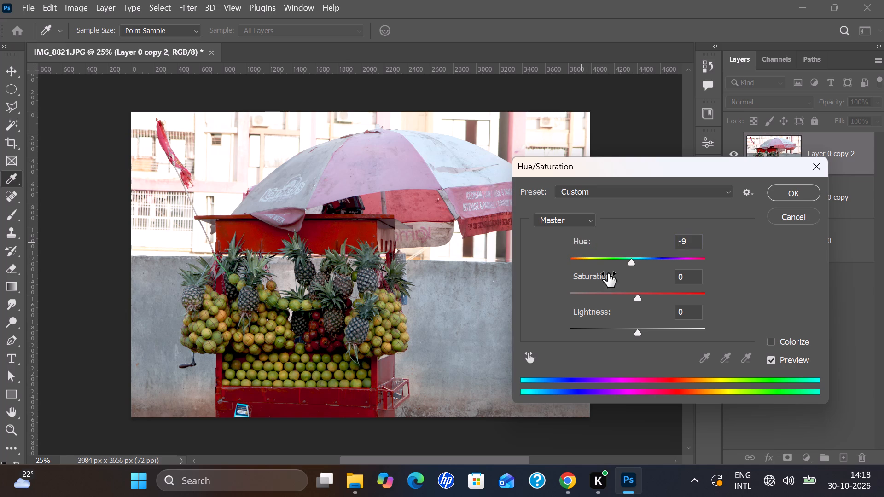
drag(608, 277, 620, 275)
click(606, 314)
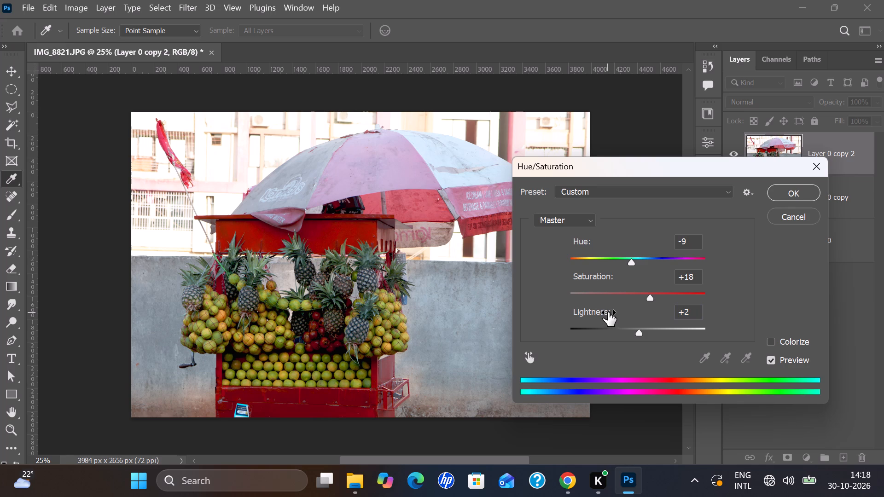
click(781, 190)
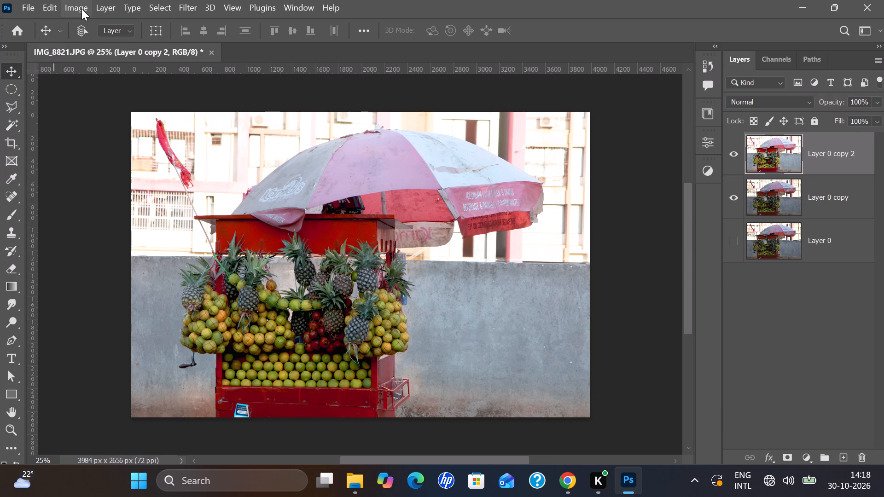
Hide and show Layer 0 copy 2 twice to compare its edits with the unedited copy below.
click(736, 156)
click(736, 156)
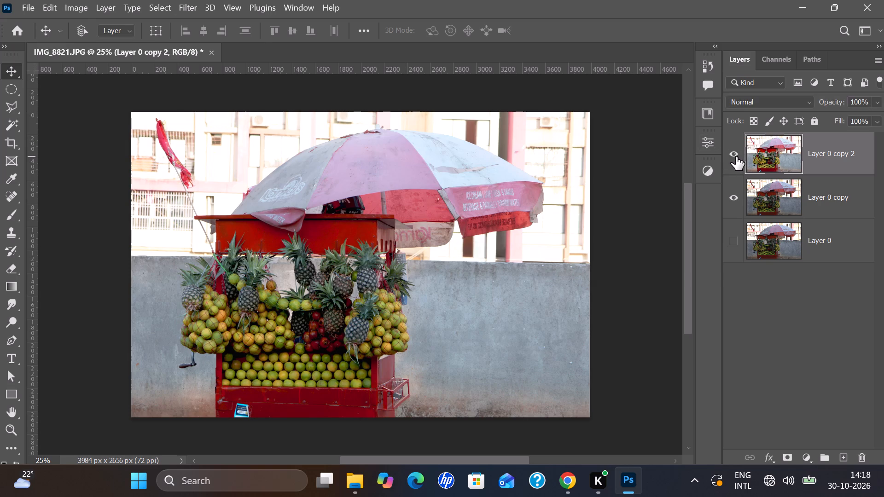
click(736, 156)
click(736, 156)
Apply a Color Balance adjustment to the midtones of Layer 0 copy 2 with +7 red, +4 green and a shift towards yellow.
click(72, 12)
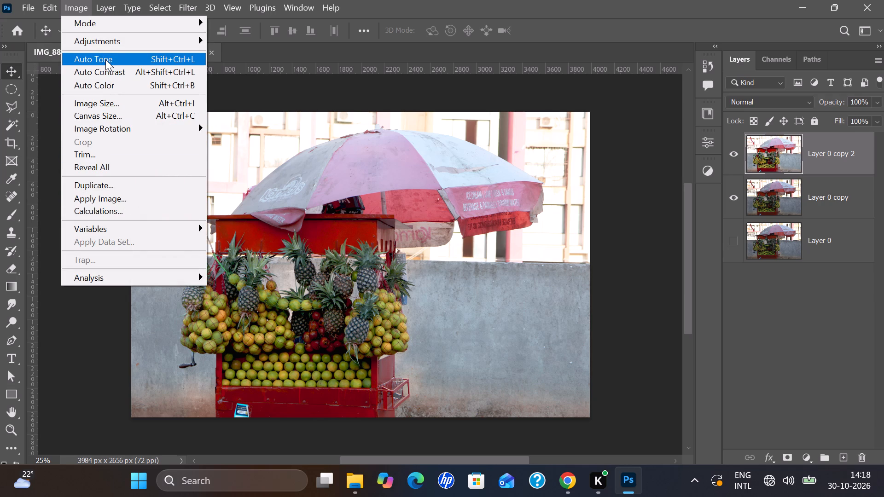
click(107, 44)
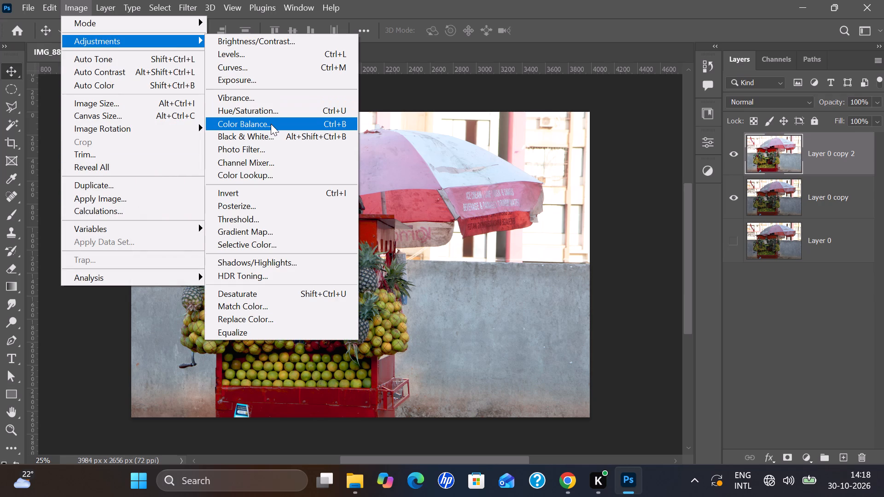
click(271, 124)
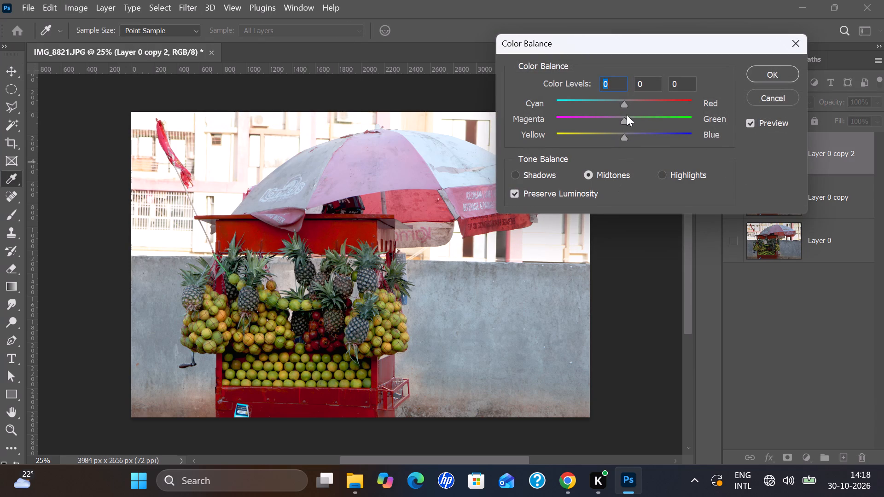
drag(622, 104, 625, 104)
drag(625, 104, 629, 104)
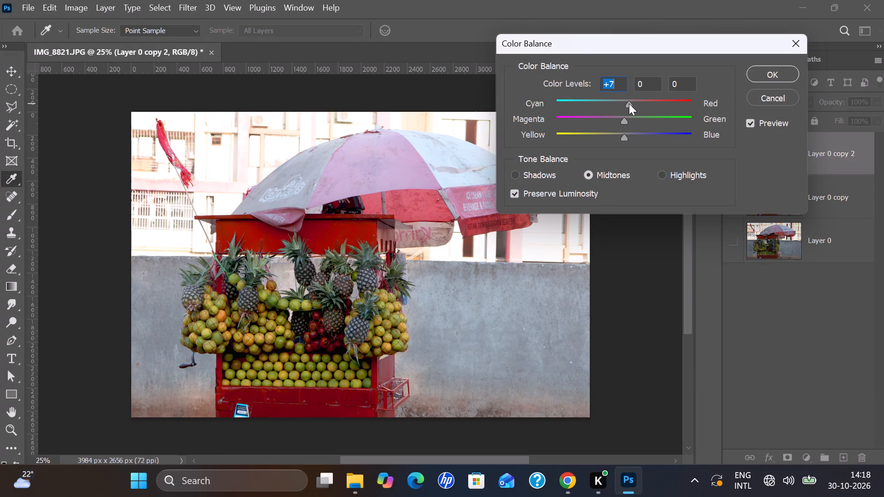
click(624, 122)
drag(624, 138, 622, 138)
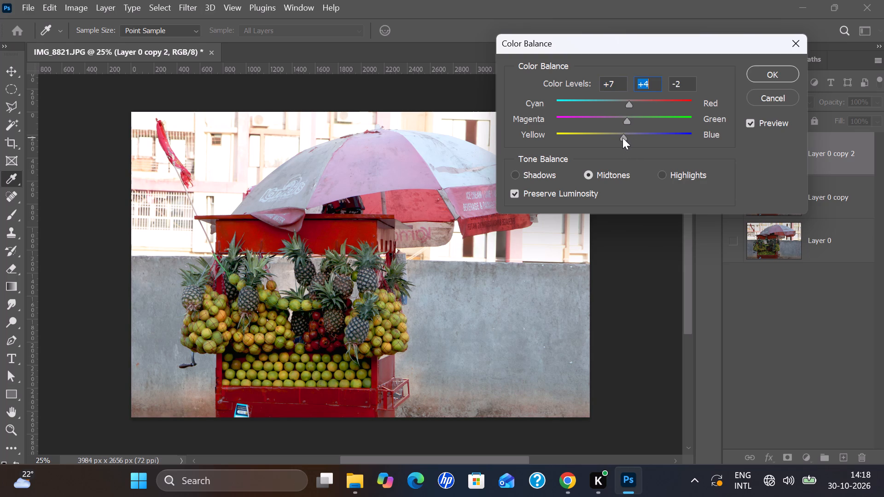
drag(622, 138, 639, 133)
drag(639, 133, 614, 133)
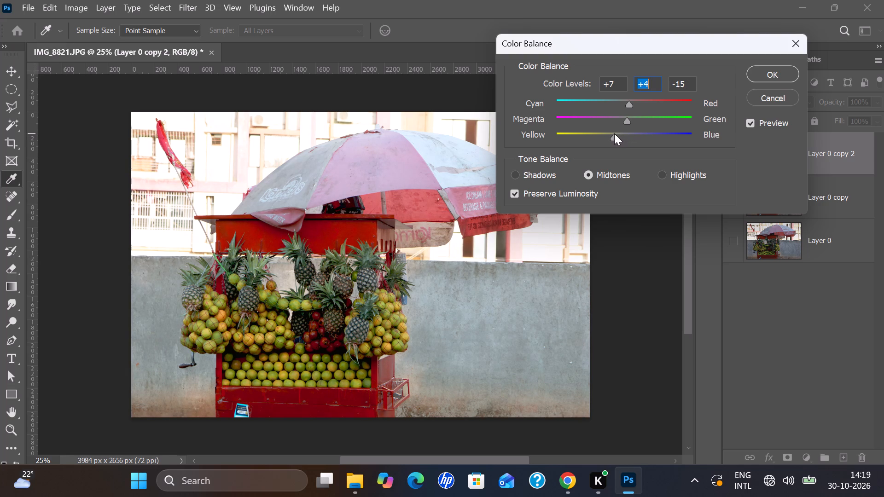
drag(614, 133, 616, 132)
click(762, 69)
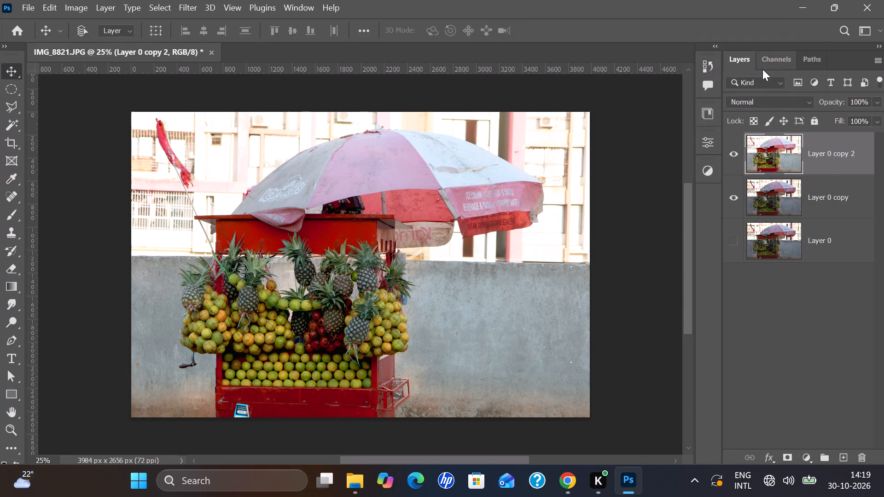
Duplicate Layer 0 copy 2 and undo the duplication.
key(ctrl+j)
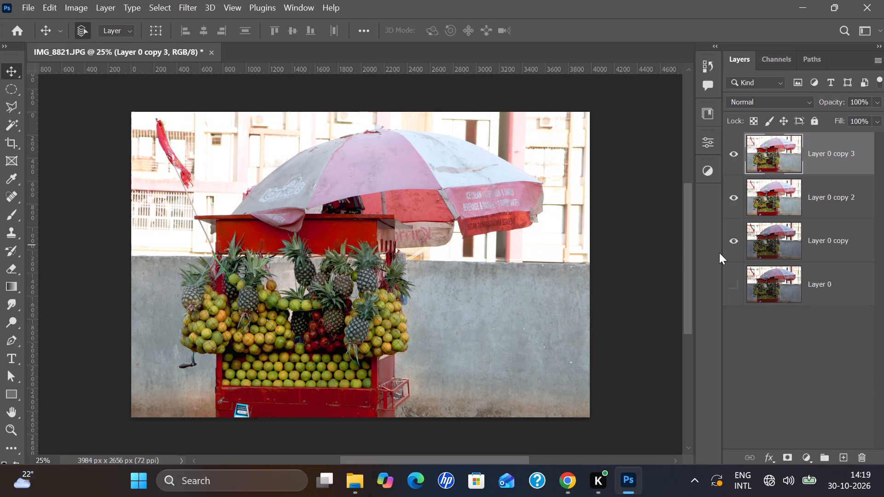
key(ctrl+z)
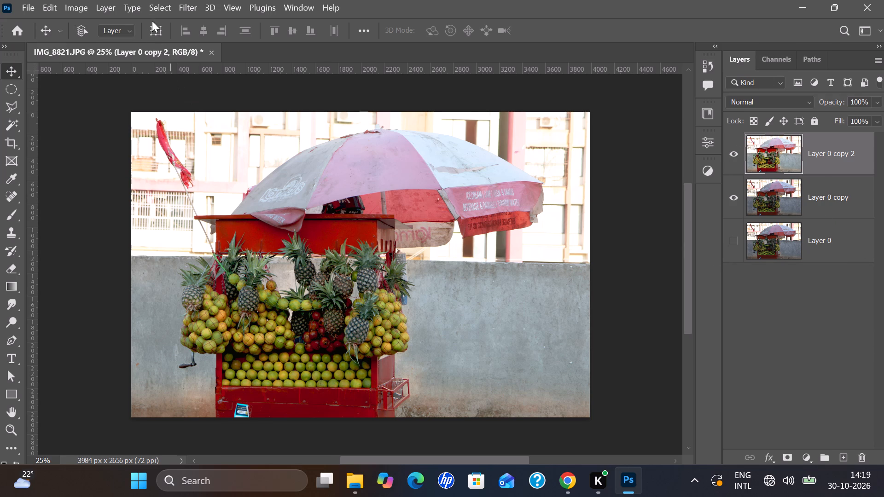
Select the fruit stall and its umbrella on Layer 0 copy 2 with the automatic Subject selection.
click(157, 9)
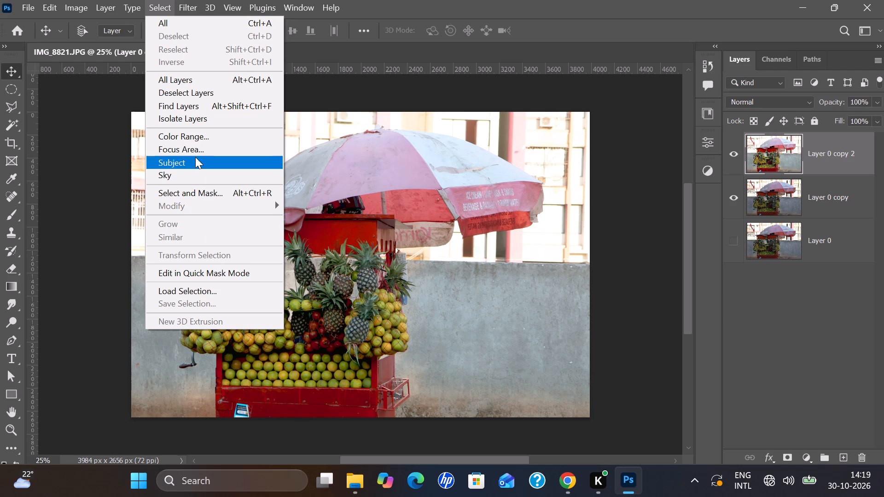
click(195, 157)
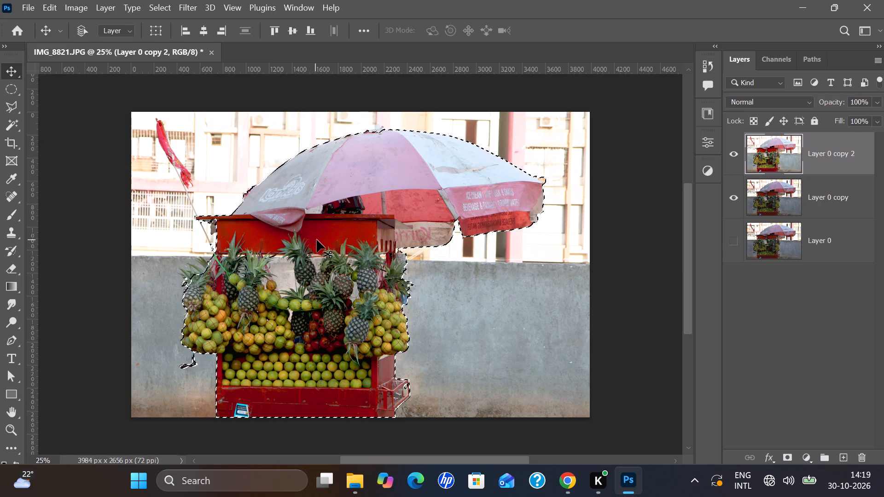
Switch to the Quick Selection Tool and try brushing in add mode over the wall gap between the hanging pineapples.
ctrl+scroll(291, 249, up, 6)
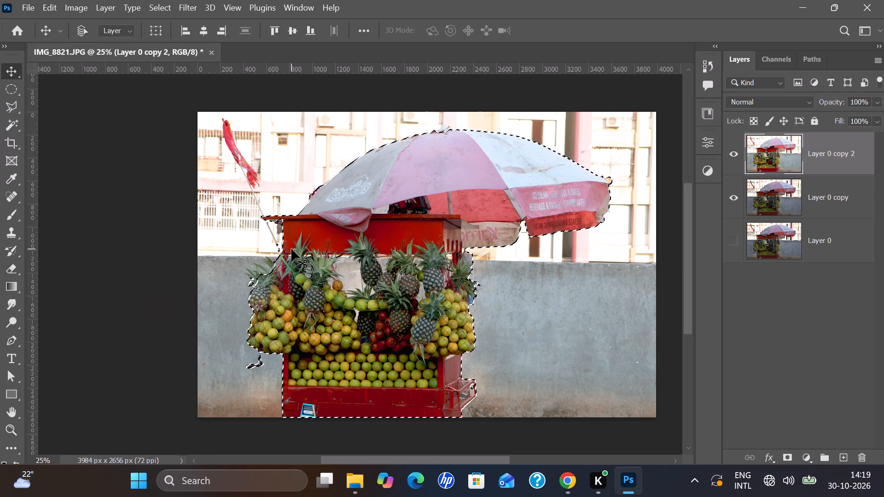
ctrl+scroll(291, 249, up, 4)
scroll(291, 249, right, 1)
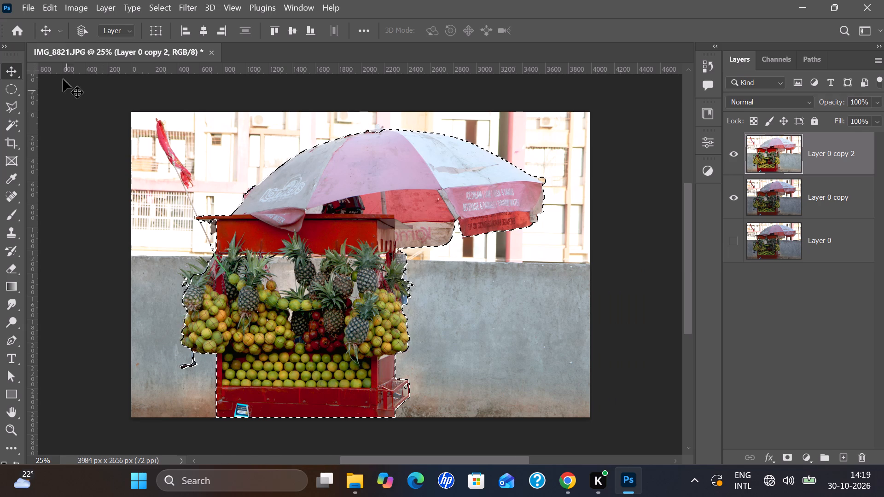
click(3, 44)
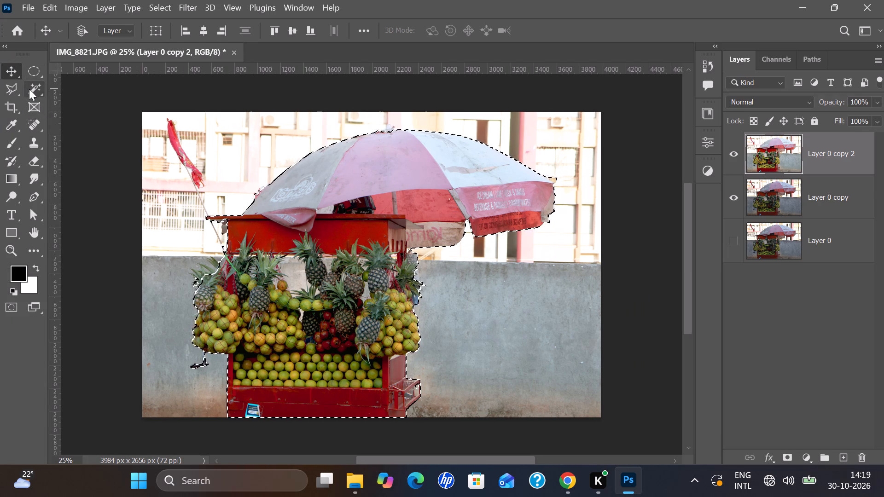
click(29, 89)
right_click(29, 89)
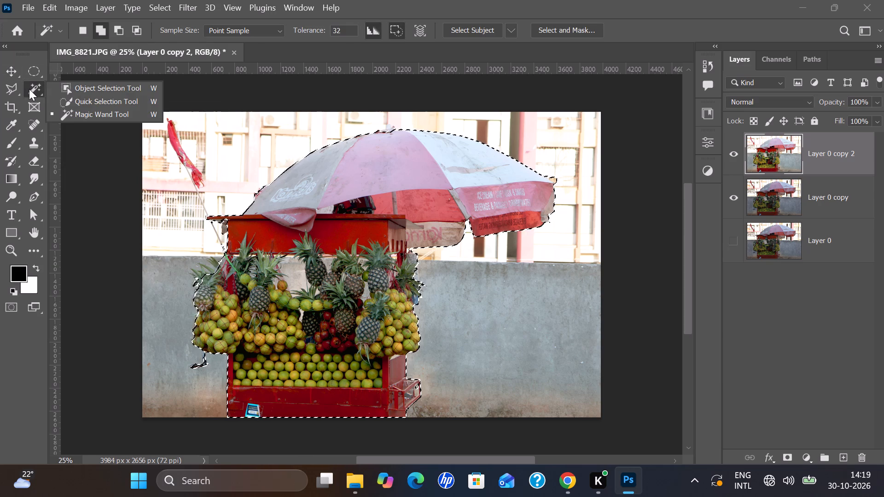
click(74, 98)
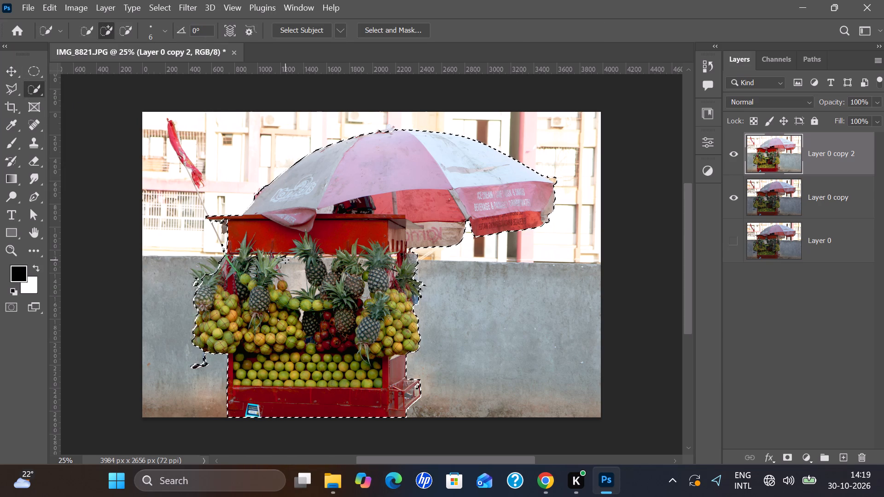
key(ctrl+equal)
key(ctrl+equal)
key(ctrl+equal)
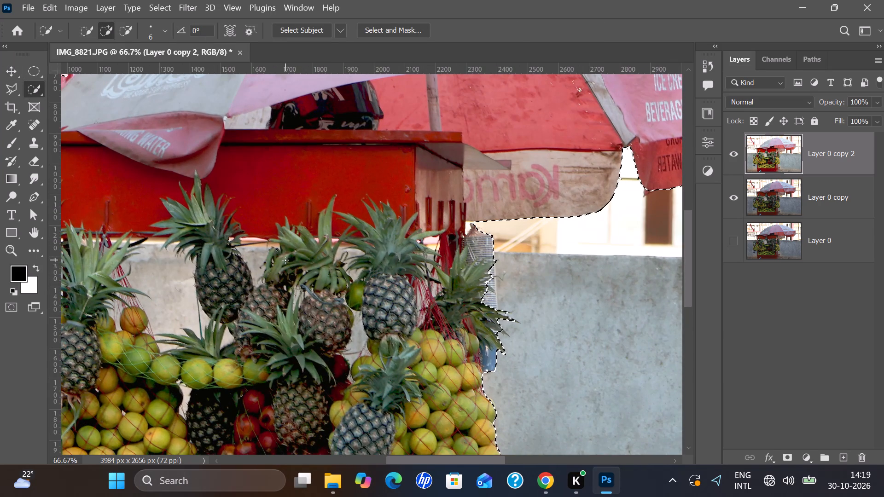
scroll(285, 260, left, 2)
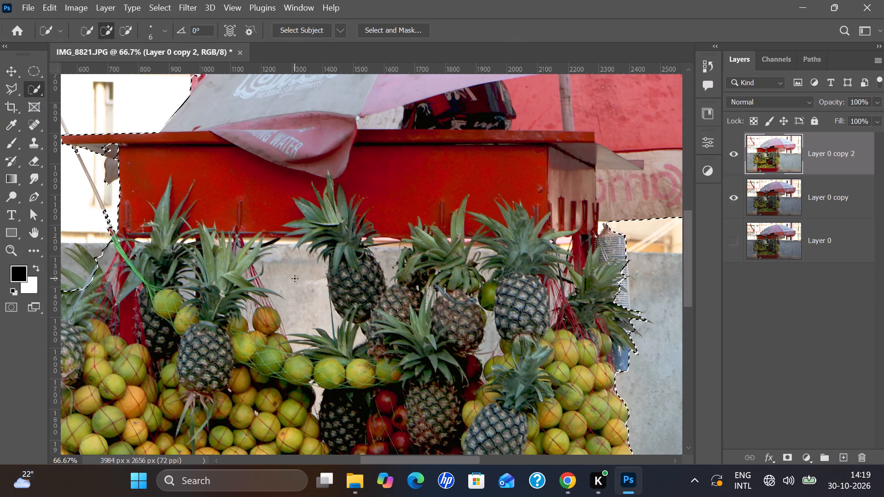
drag(295, 278, 288, 281)
drag(288, 281, 306, 293)
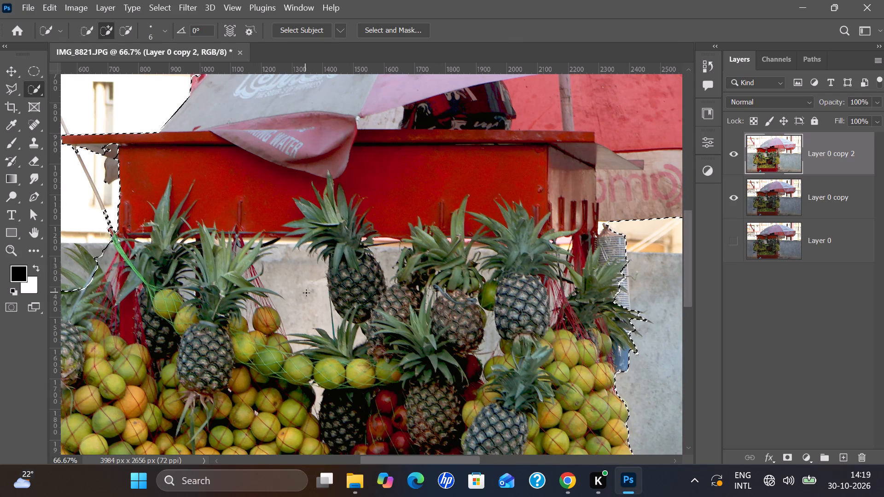
drag(306, 293, 308, 294)
Subtract the wall gap between the hanging pineapples, just below the red canopy, from the selection with the Quick Selection Tool.
click(132, 27)
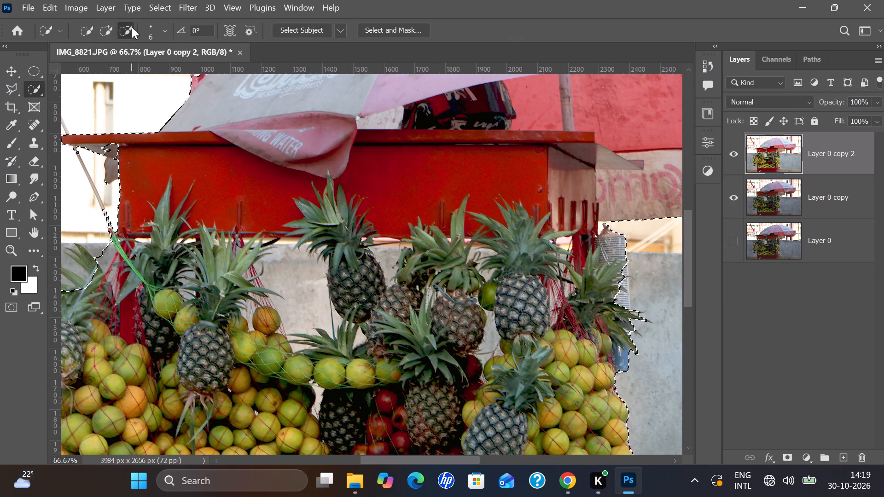
drag(303, 272, 314, 296)
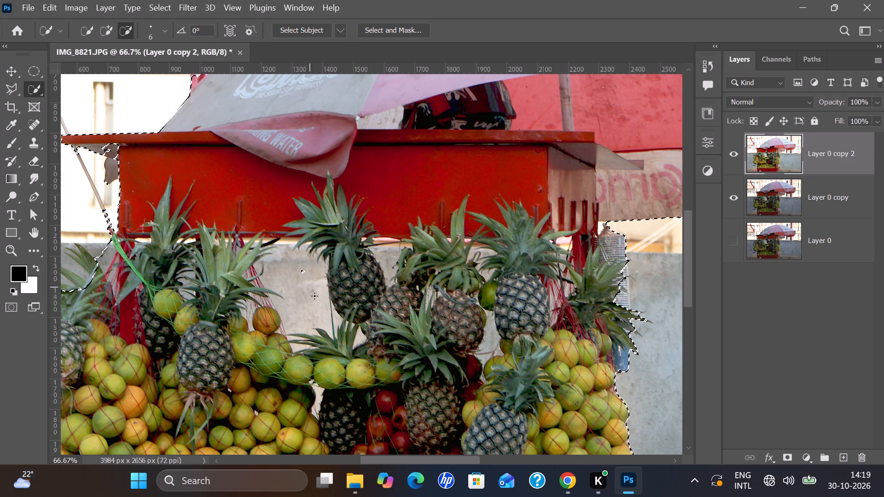
drag(314, 296, 290, 272)
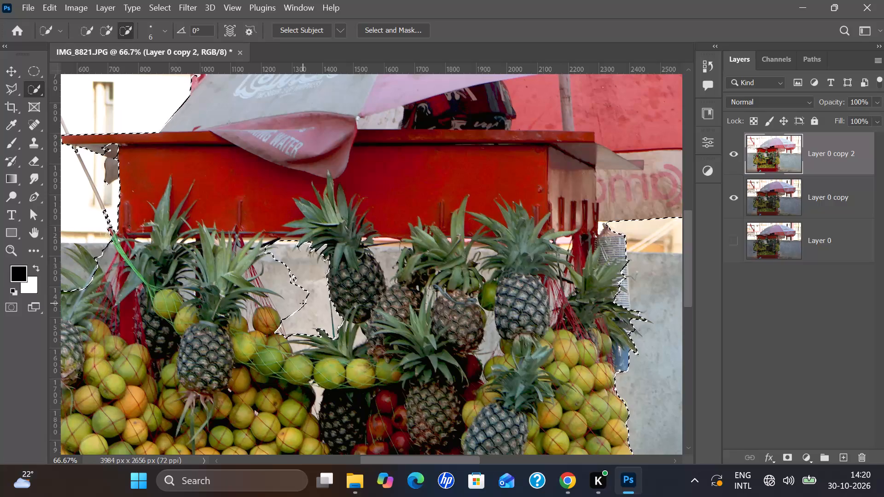
drag(300, 293, 268, 283)
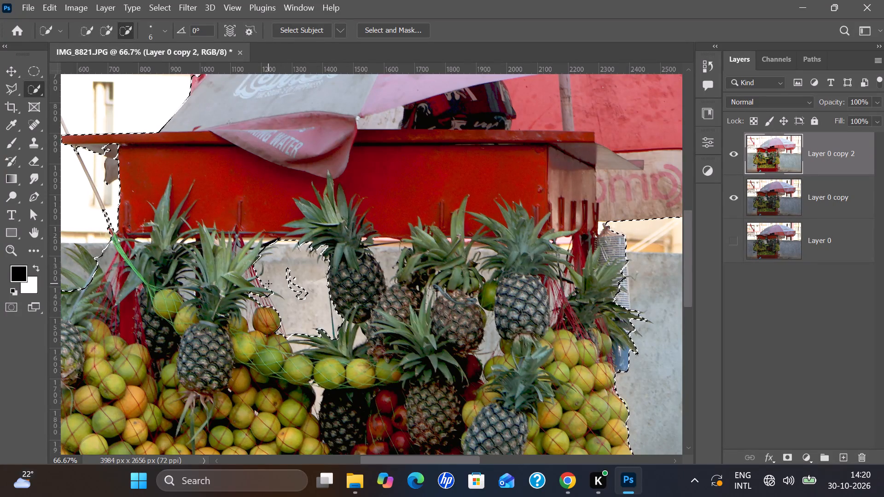
drag(292, 280, 286, 274)
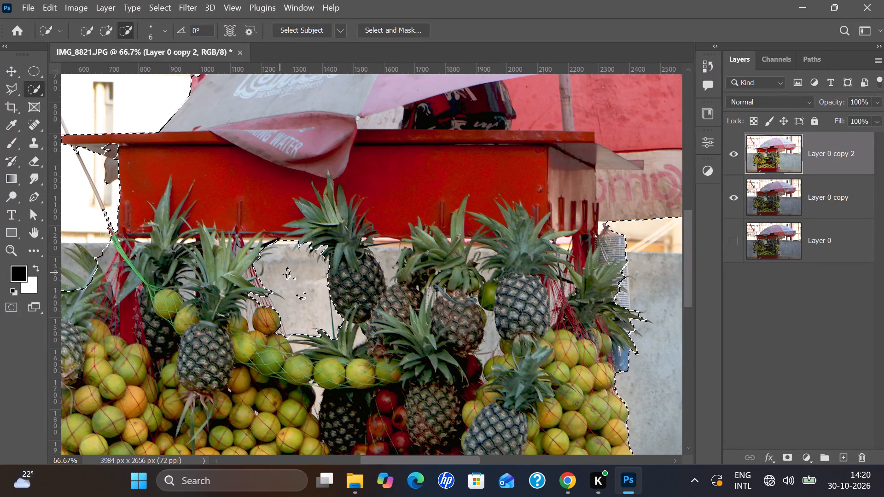
drag(286, 274, 297, 291)
click(297, 291)
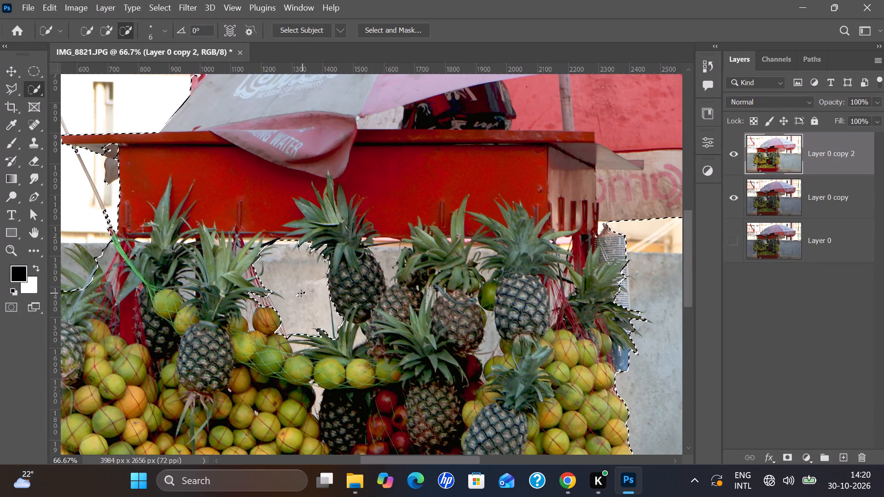
Subtract the small wall gap beside the dark pineapple, below the row of limes, from the selection.
scroll(297, 295, down, 1)
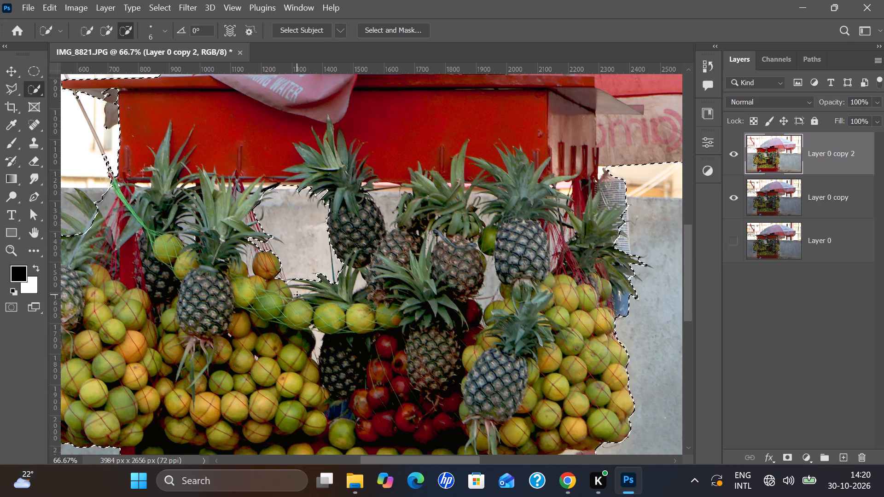
scroll(297, 295, down, 1)
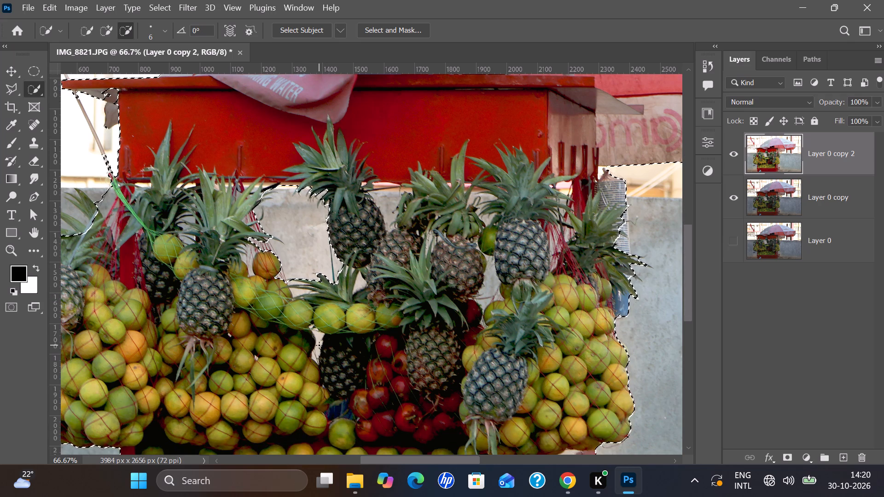
click(319, 342)
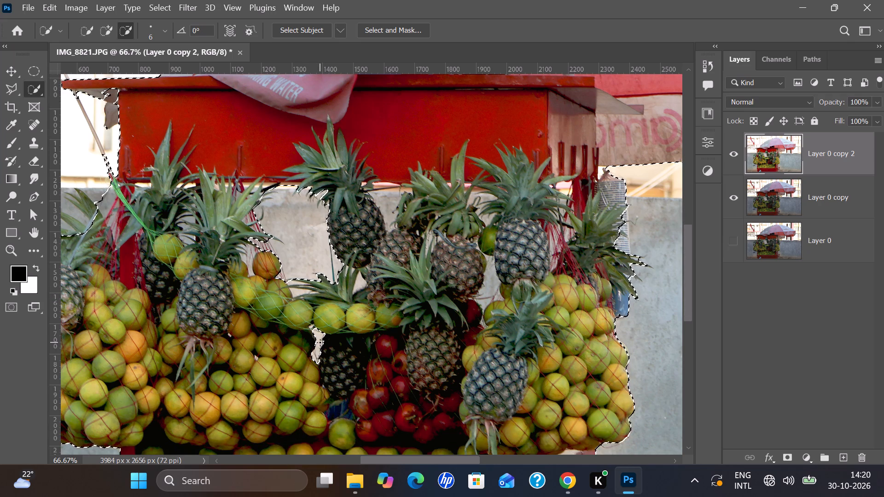
drag(317, 331, 313, 324)
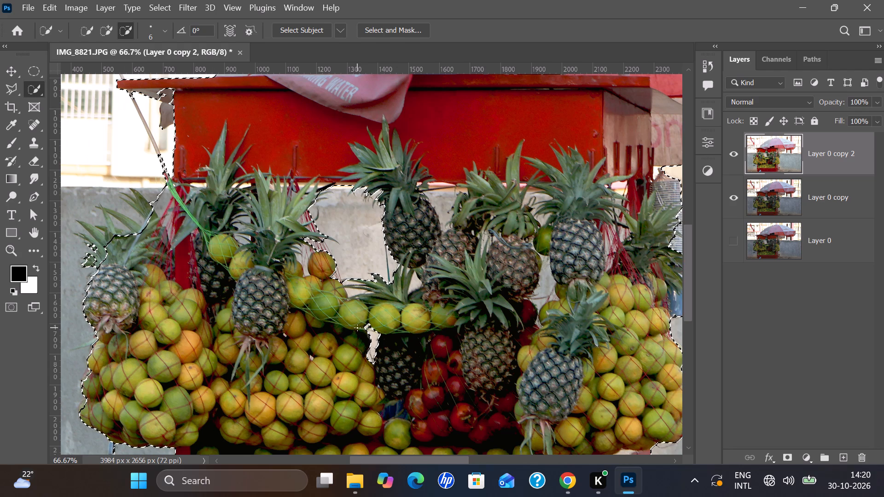
Subtract the small netted wall gap beside the single hanging orange from the selection.
scroll(357, 328, left, 1)
drag(327, 254, 326, 248)
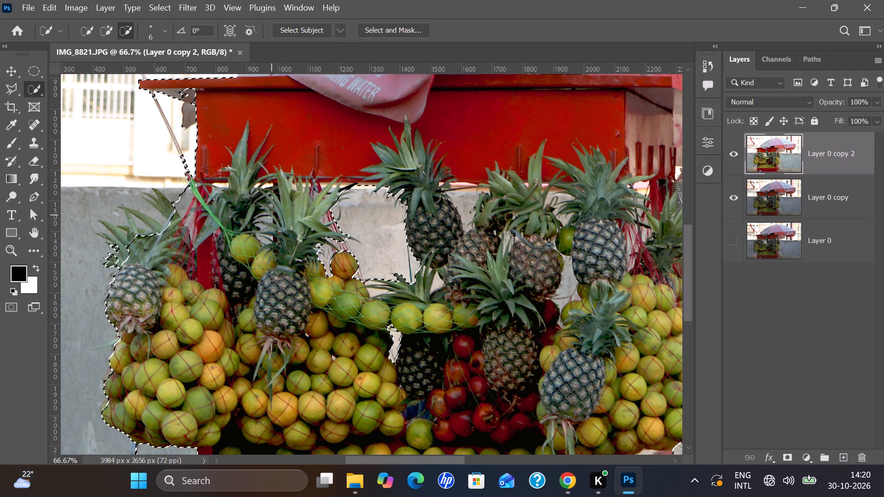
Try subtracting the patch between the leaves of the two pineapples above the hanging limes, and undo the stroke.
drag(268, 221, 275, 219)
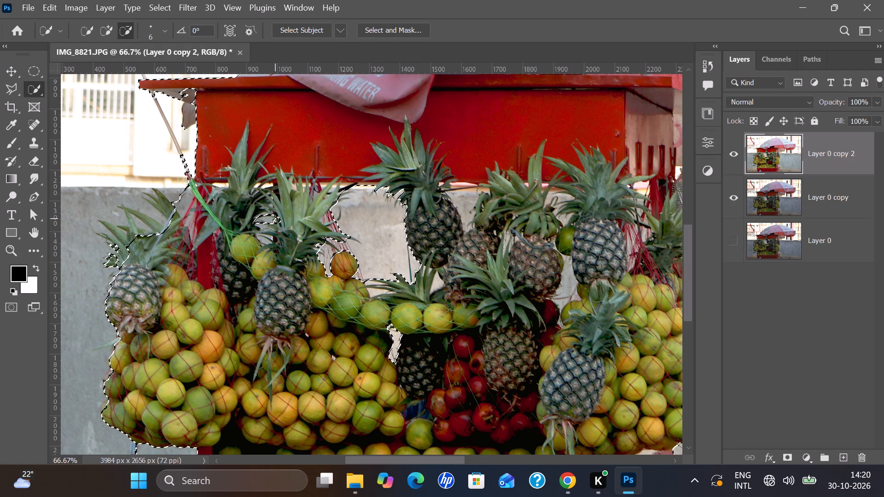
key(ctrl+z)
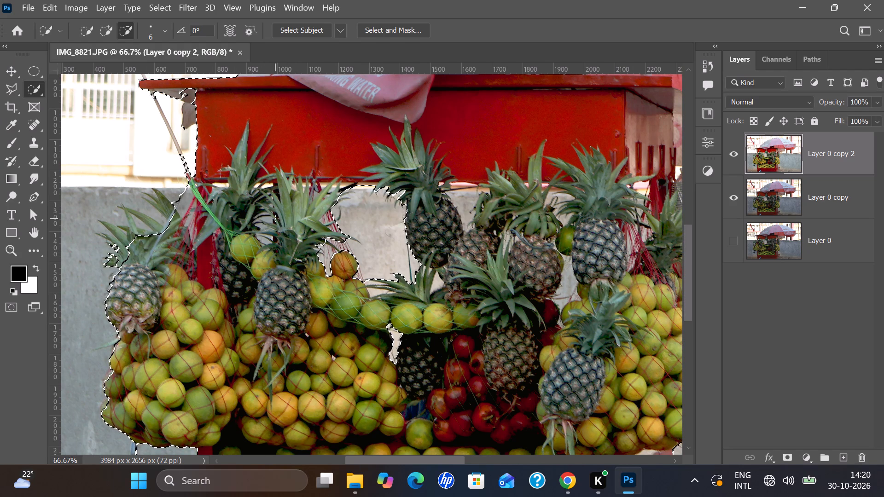
Subtract the wall gap between the two central pineapples, up to the bottom edge of the red canopy.
scroll(458, 250, up, 1)
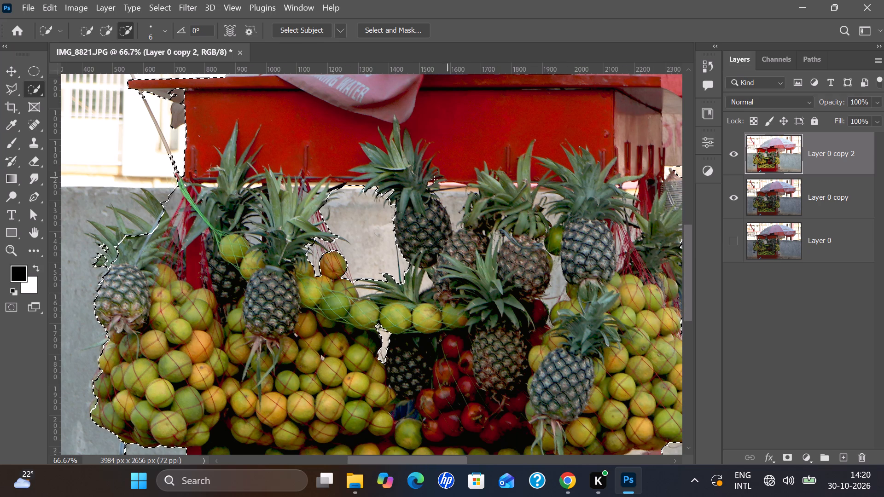
drag(454, 203, 451, 191)
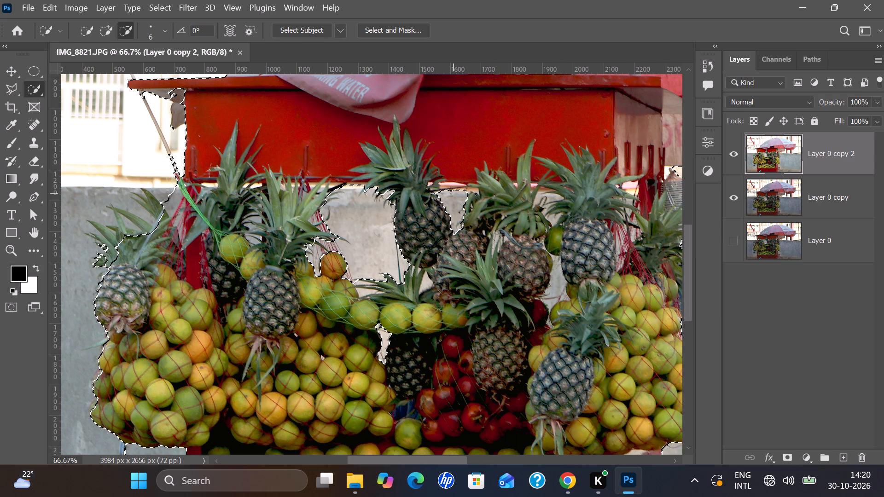
drag(451, 191, 450, 184)
Subtract the narrow wall gap below the single lime, between the brown pineapple and the pineapple to its right.
scroll(450, 184, right, 1)
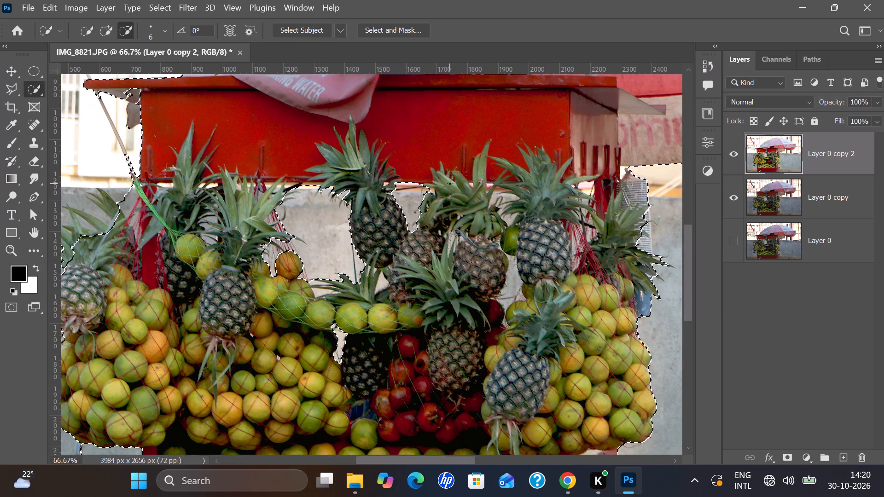
scroll(450, 184, right, 2)
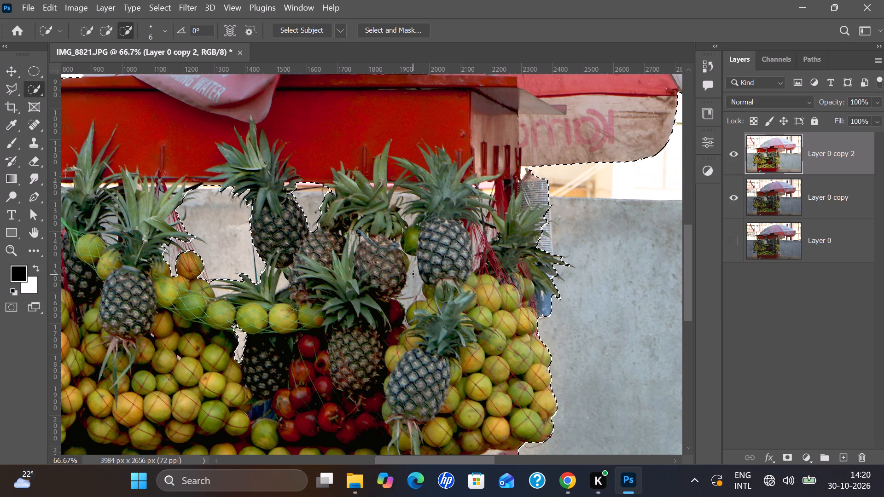
drag(413, 274, 416, 281)
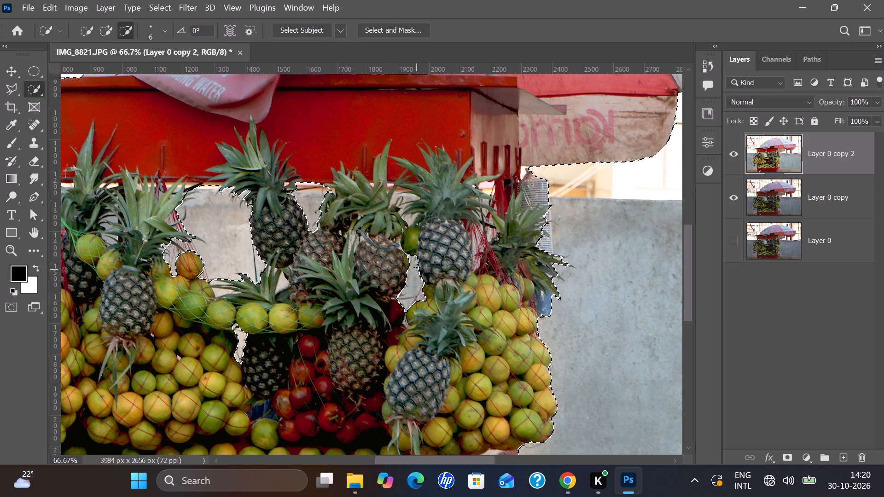
drag(413, 257, 399, 246)
drag(400, 240, 400, 241)
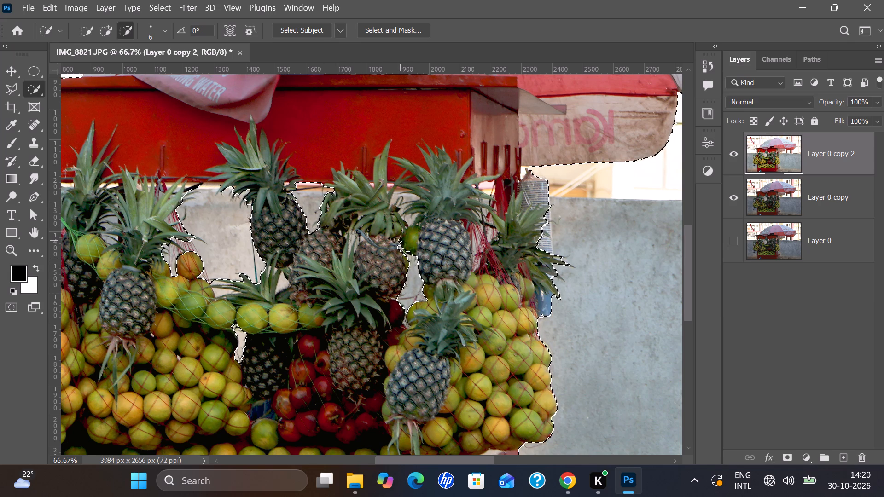
Trim the remaining wall slivers around the single lime and between the pineapple leaves above it, undoing the stroke that cuts into the pineapple.
drag(400, 241, 394, 241)
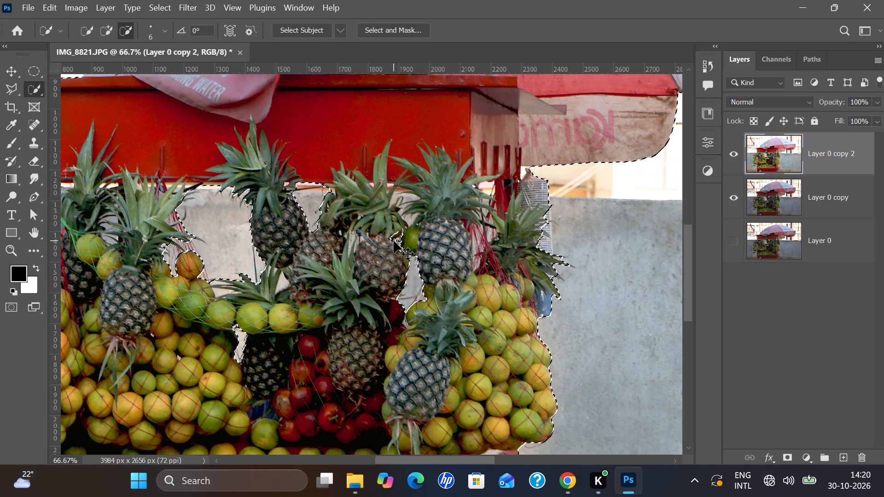
key(ctrl+z)
drag(399, 241, 400, 247)
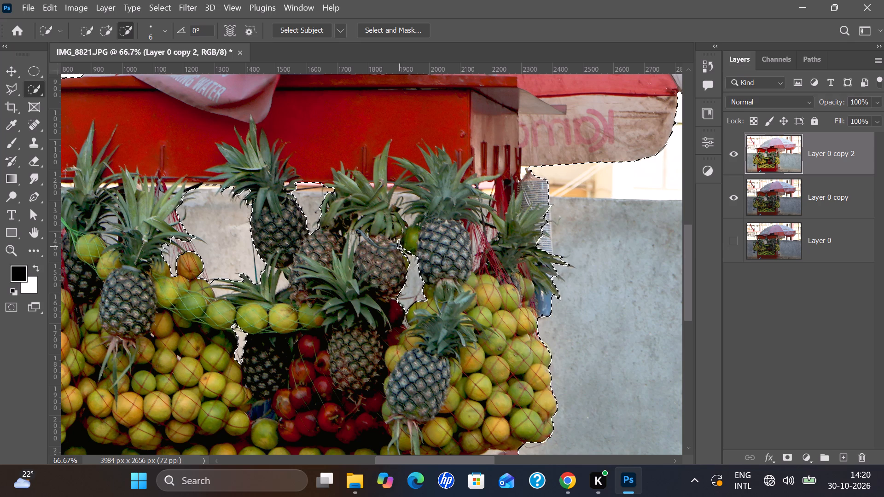
drag(400, 247, 402, 236)
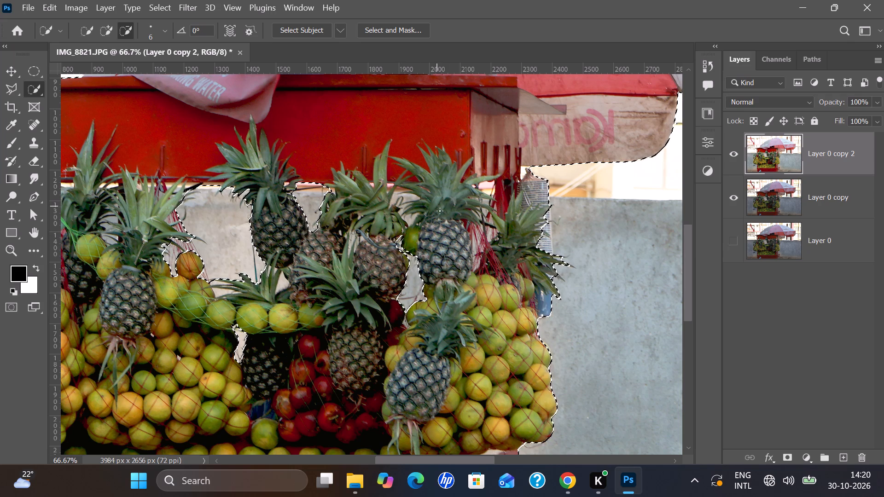
drag(409, 216, 416, 218)
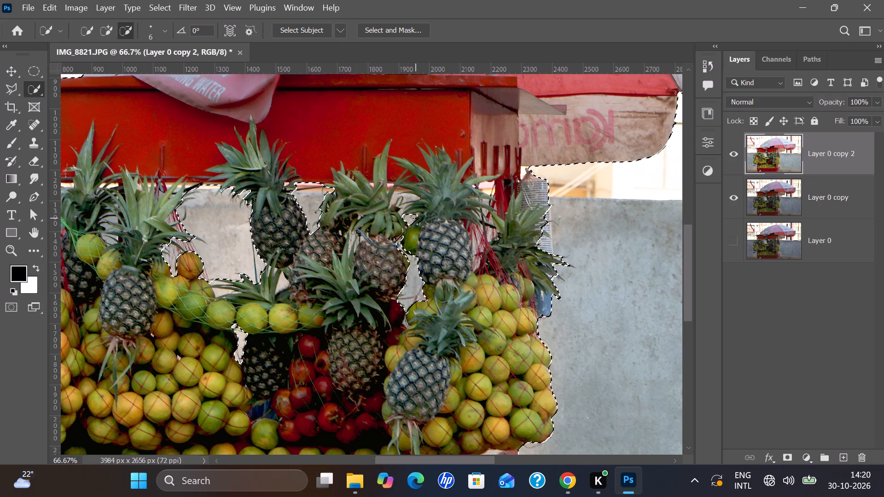
click(408, 198)
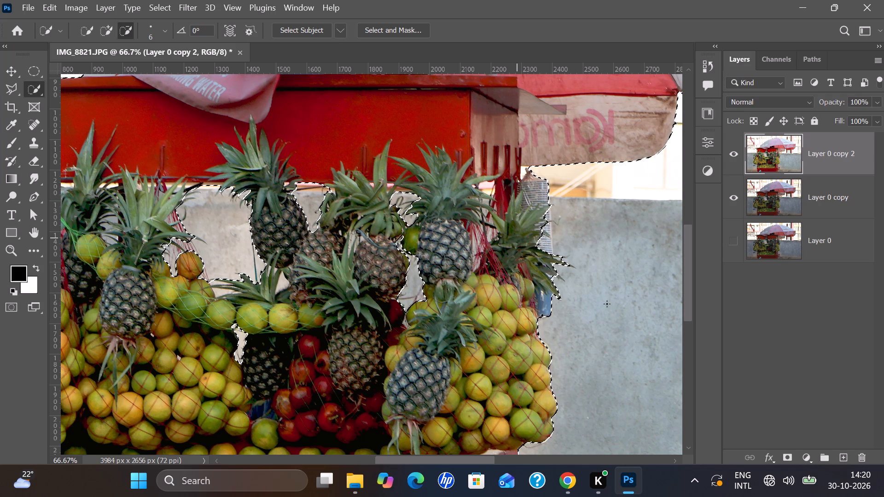
Subtract the background sliver between the umbrella's lower edge and the top of the mesh basket at the stall's right side.
scroll(612, 353, right, 1)
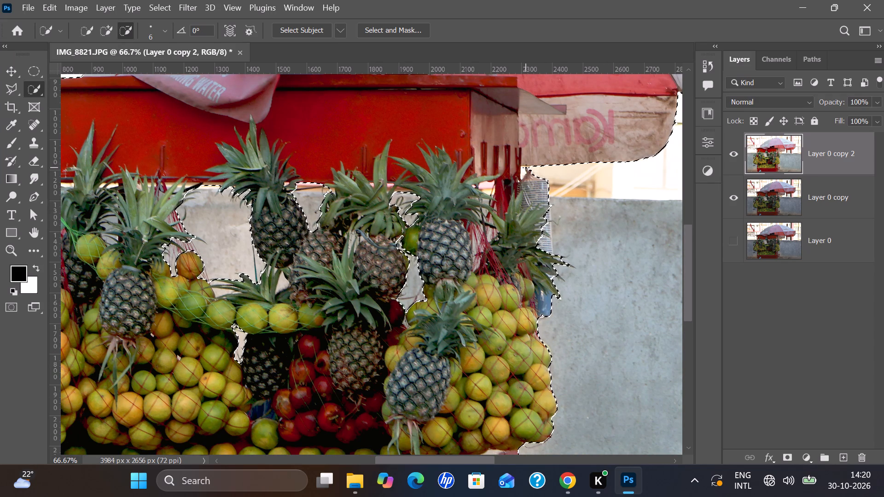
drag(526, 168, 520, 172)
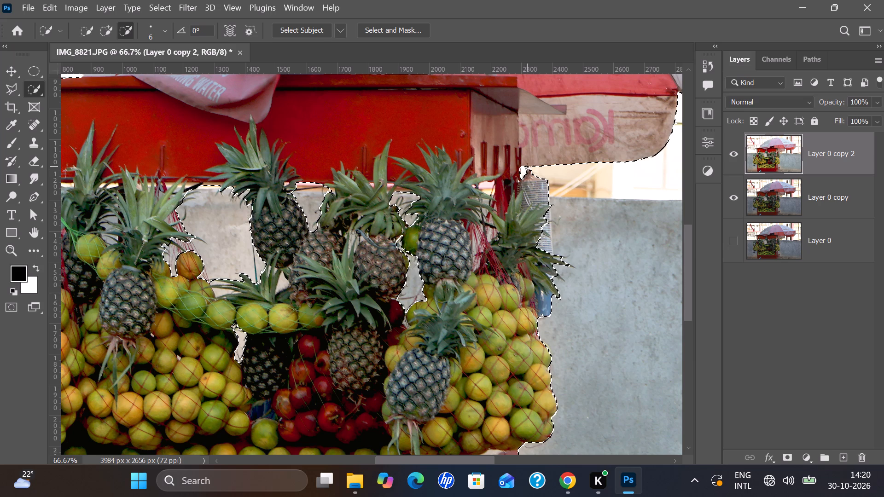
drag(528, 167, 534, 170)
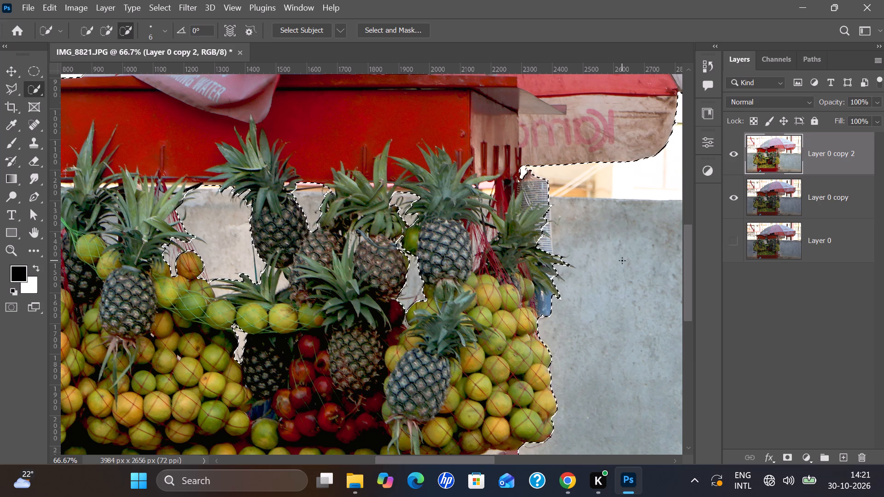
Switch the Quick Selection Tool to add mode and brush in the mesh basket edge behind the rightmost pineapple's leaves.
scroll(622, 260, left, 1)
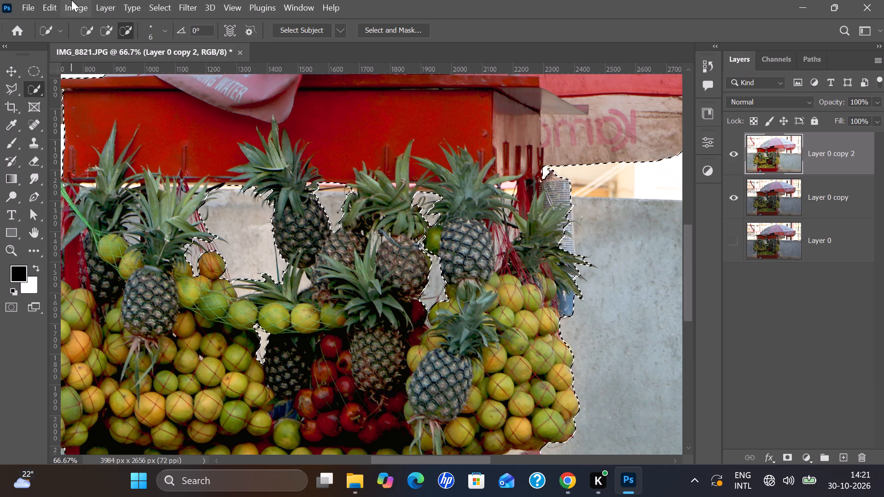
click(106, 27)
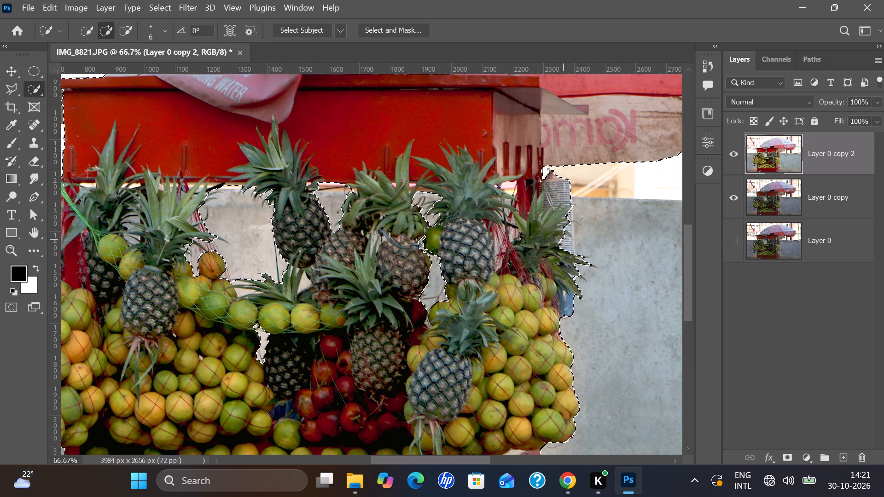
drag(561, 236, 569, 217)
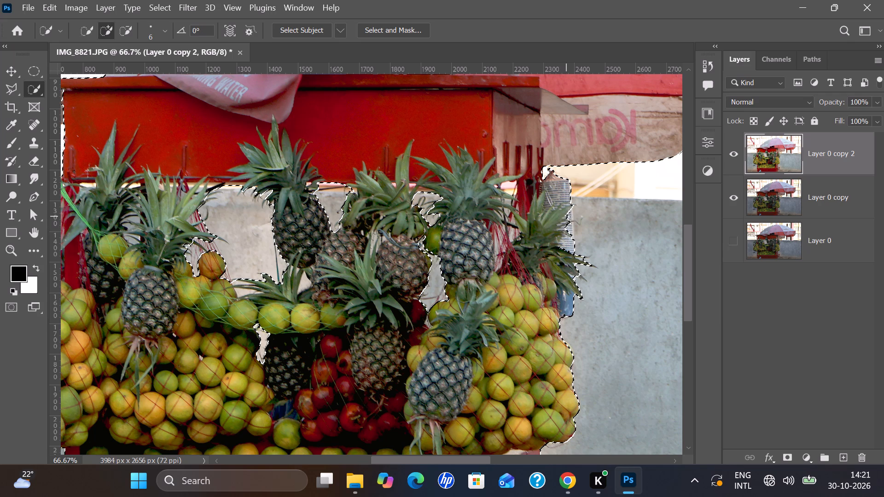
drag(569, 217, 569, 230)
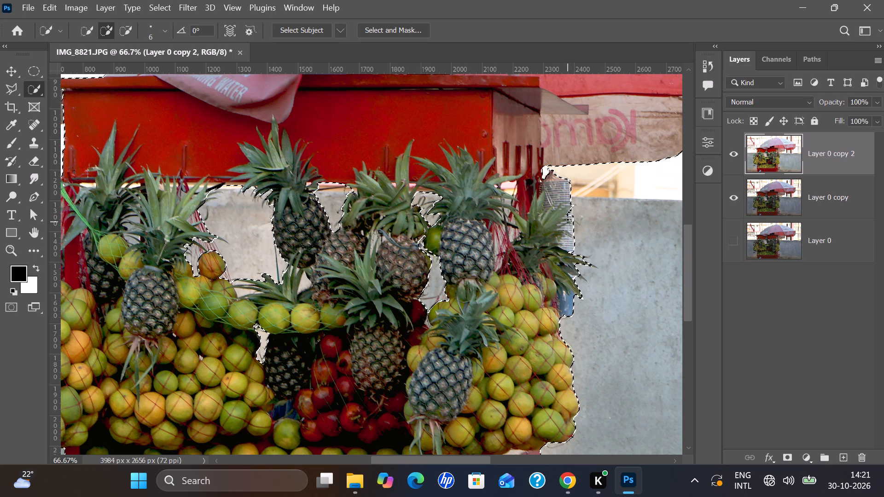
click(568, 220)
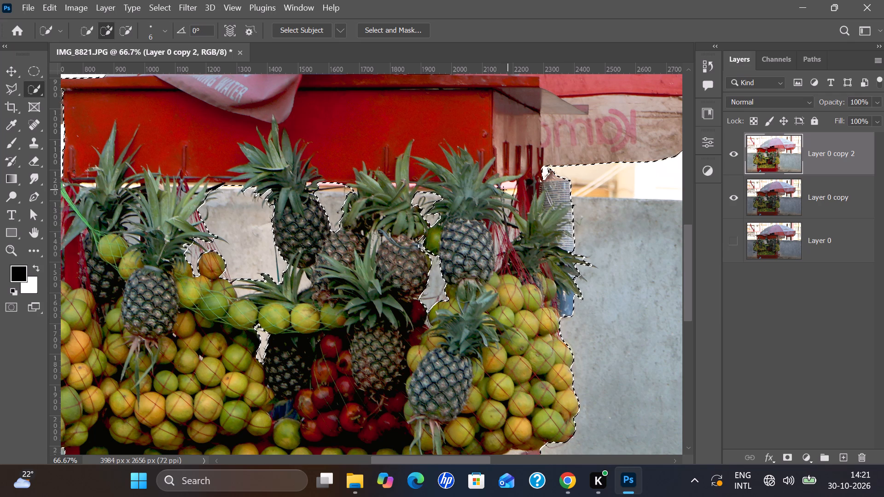
In subtract mode, remove the wall patches between the left pineapples' leaves and beside the green cord at the stall's left side.
scroll(482, 306, left, 1)
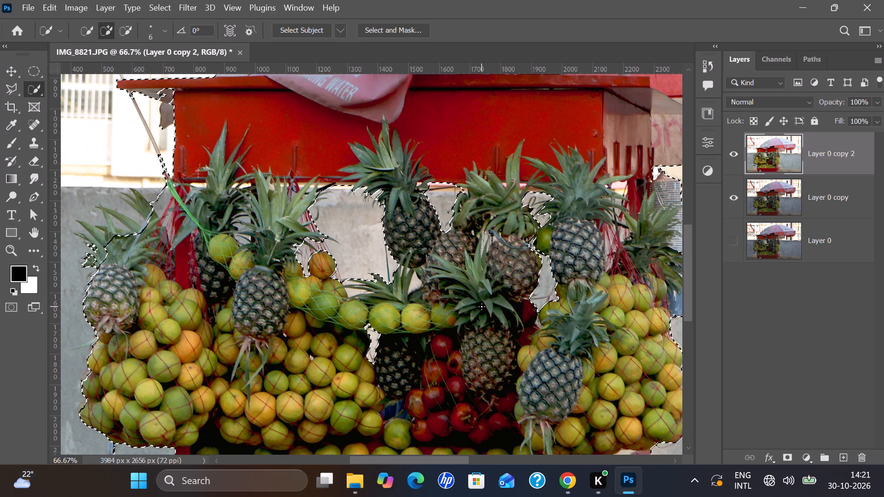
scroll(482, 306, left, 1)
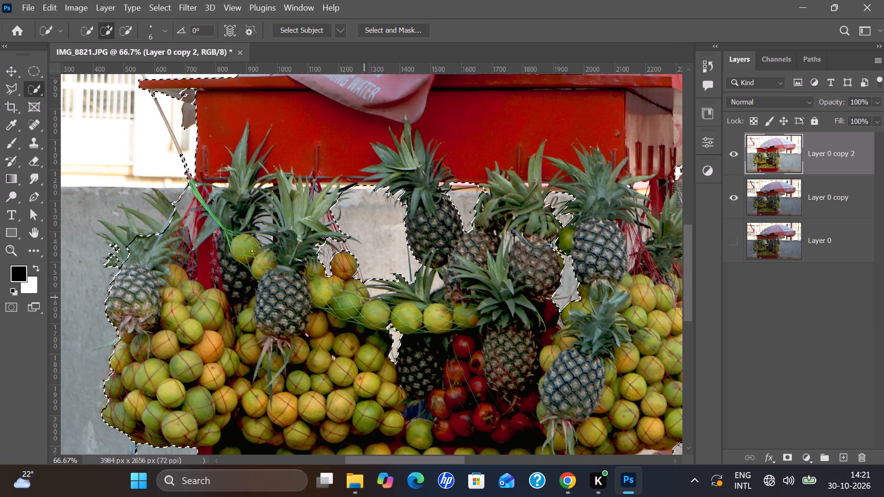
click(125, 31)
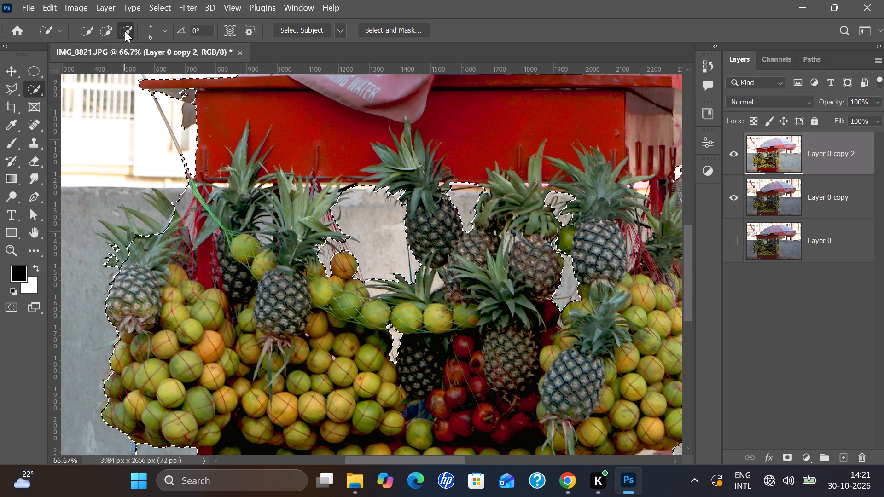
click(260, 227)
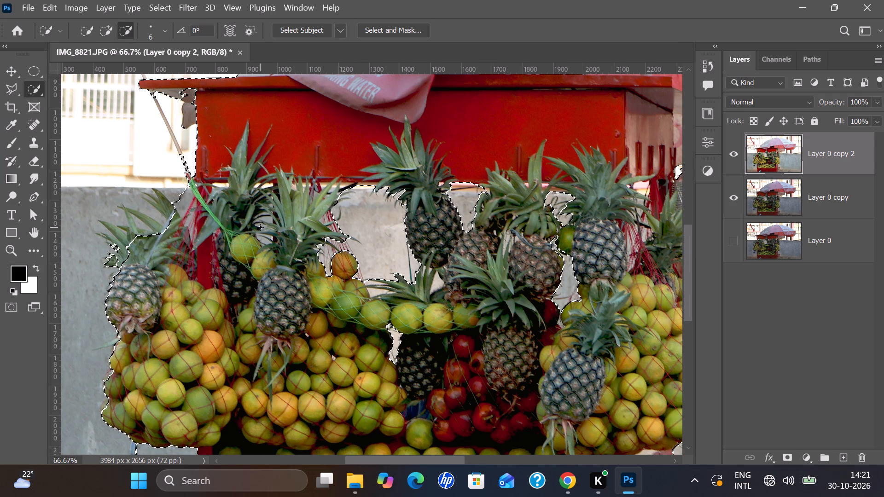
drag(170, 190, 186, 202)
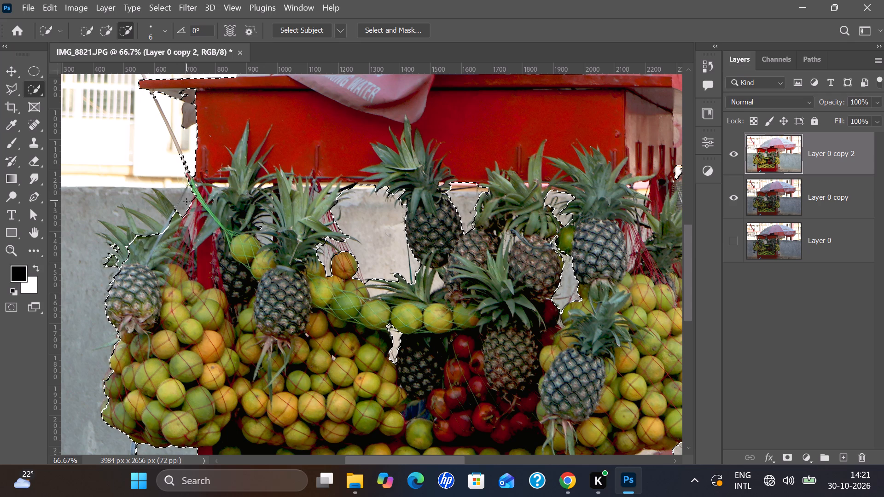
drag(186, 202, 184, 201)
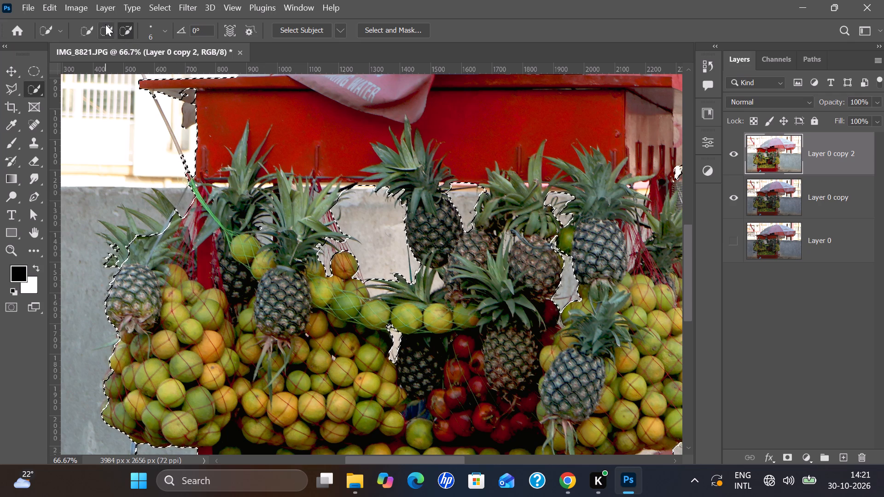
In add mode, brush the missing upper and outer leaves of the leftmost pineapple into the selection.
click(105, 24)
drag(131, 254, 131, 241)
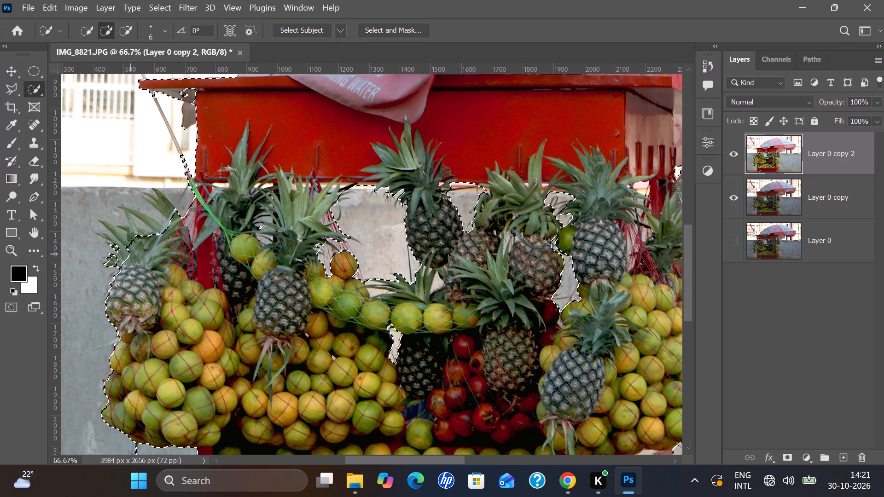
drag(131, 241, 121, 203)
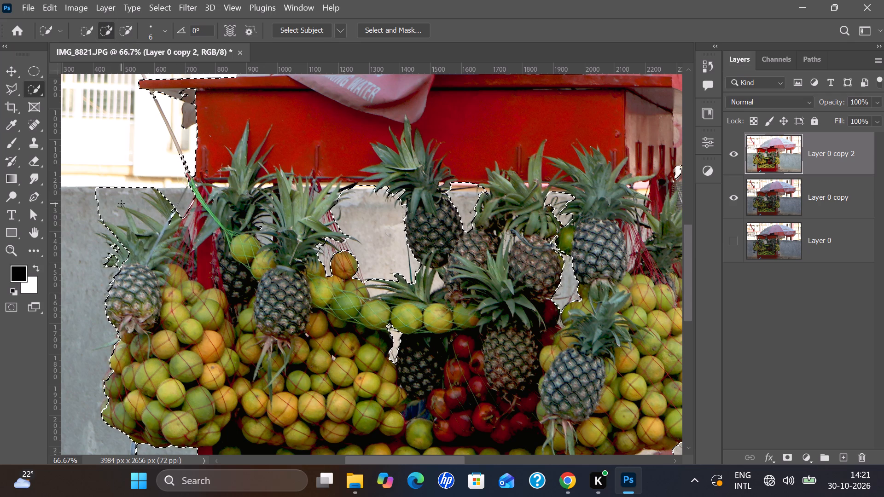
drag(121, 203, 128, 208)
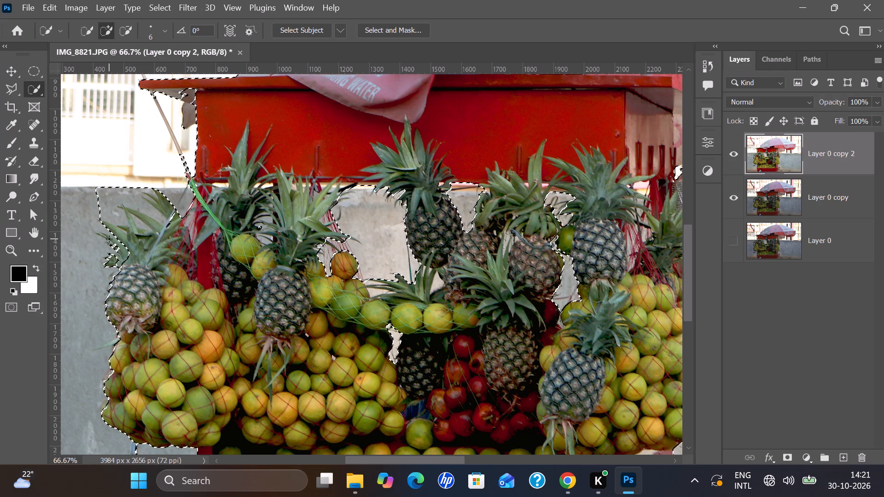
drag(109, 239, 99, 237)
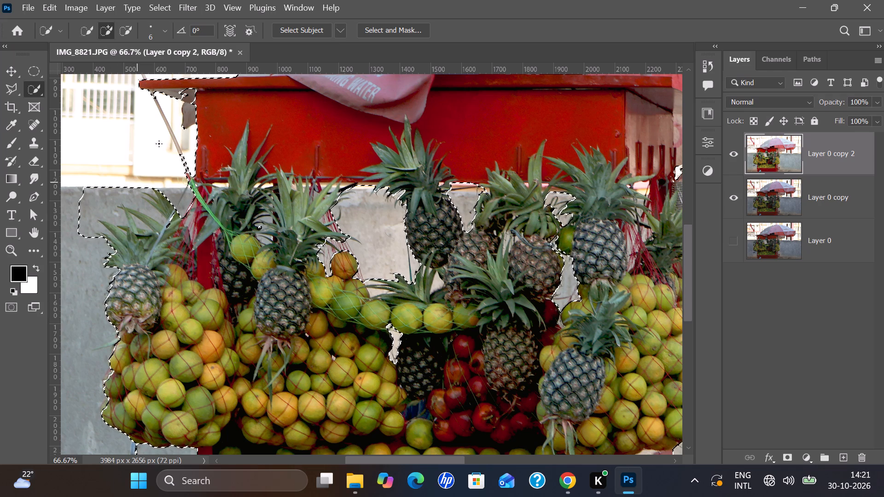
In subtract mode, brush the excess wall area above the leftmost pineapple's leaves out of the selection.
click(125, 33)
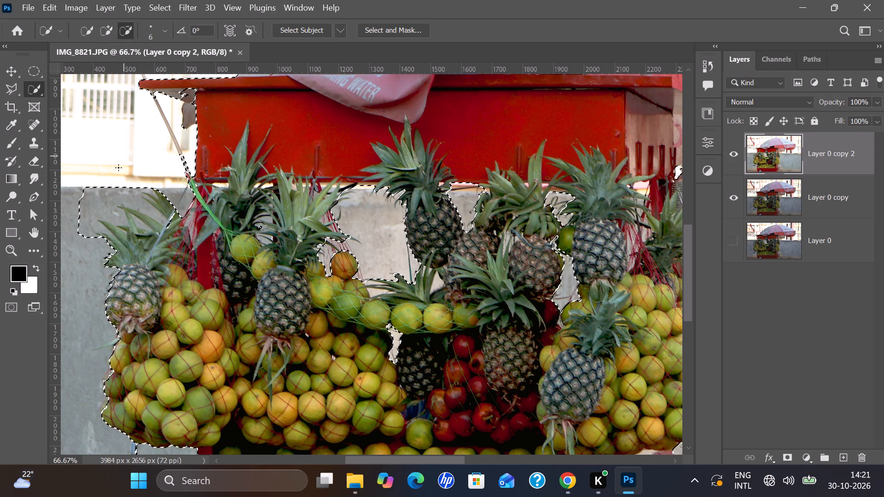
drag(112, 185, 118, 203)
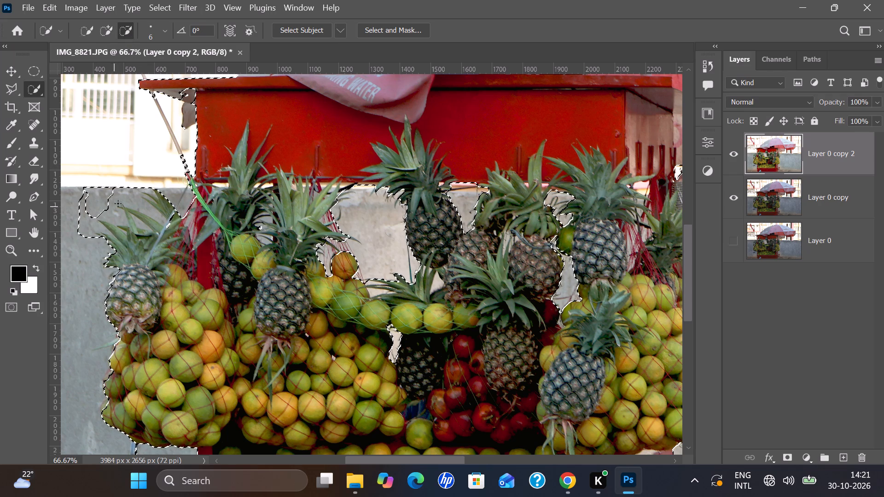
drag(118, 203, 122, 193)
Switch to the Magic Wand Tool in subtract mode and remove the leftover wall area around the leftmost pineapple's upper leaves.
scroll(238, 238, down, 3)
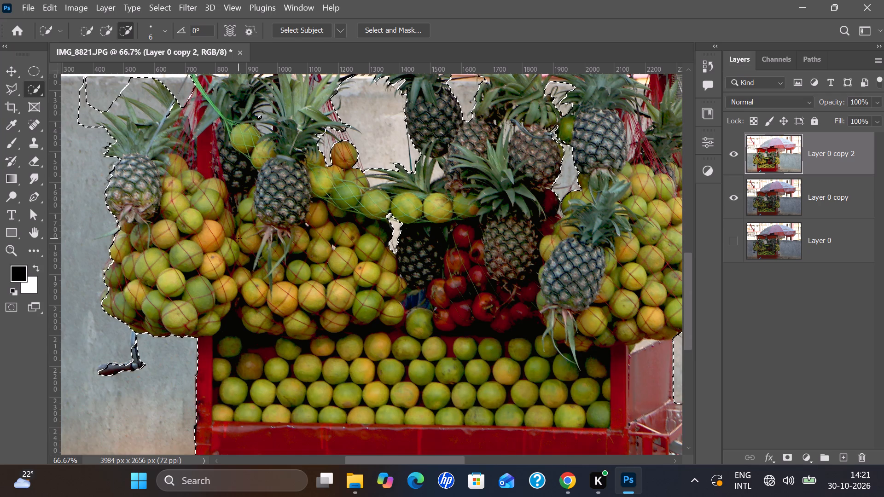
ctrl+scroll(238, 238, down, 2)
key(ctrl+minus)
key(ctrl+minus)
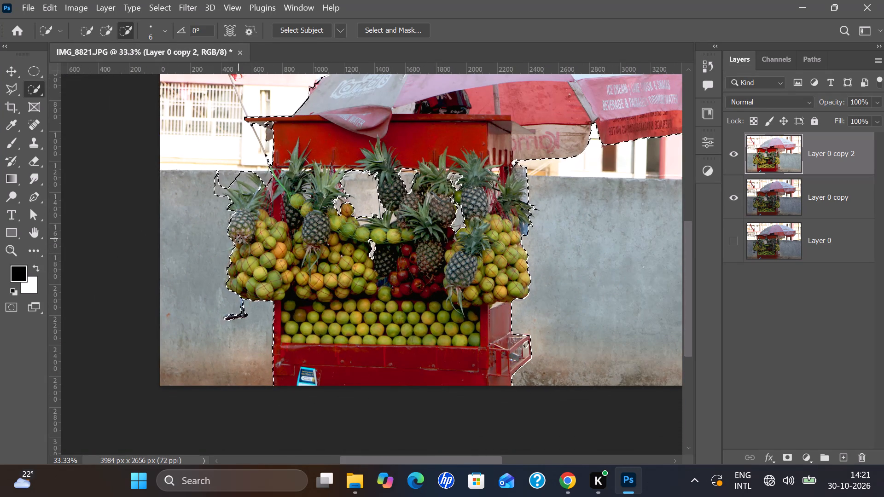
click(39, 83)
right_click(39, 83)
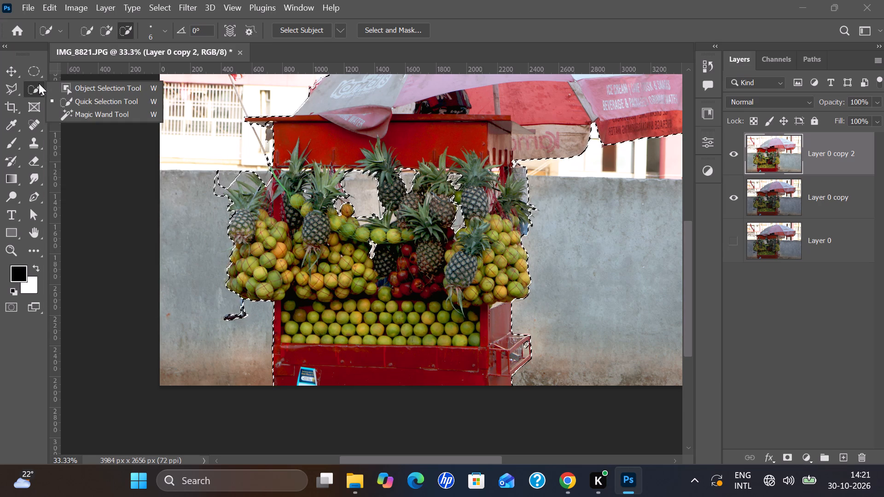
click(75, 110)
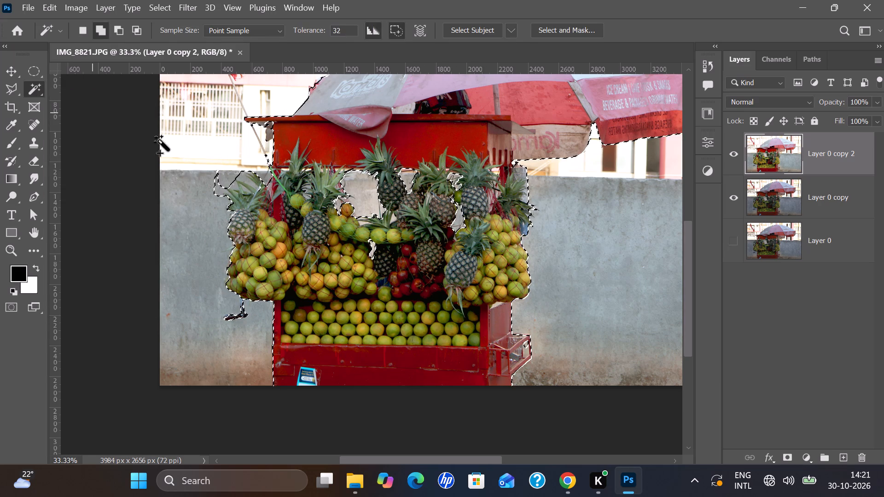
drag(215, 186, 220, 183)
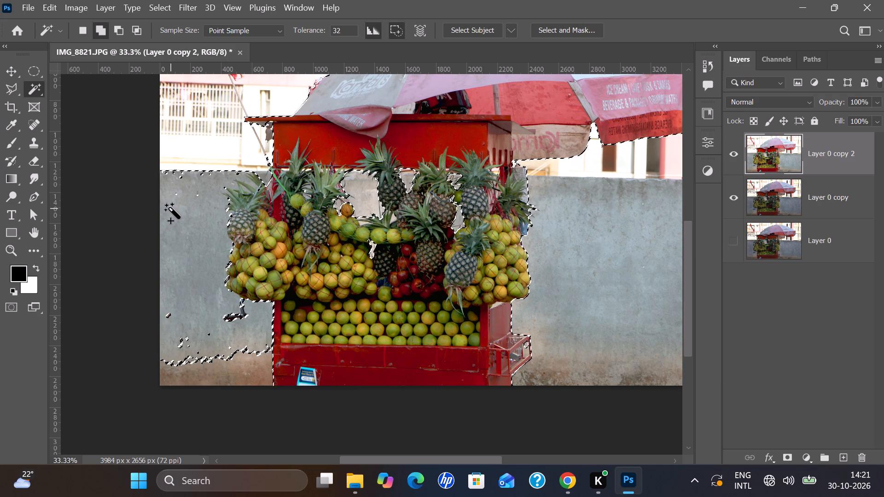
key(ctrl+z)
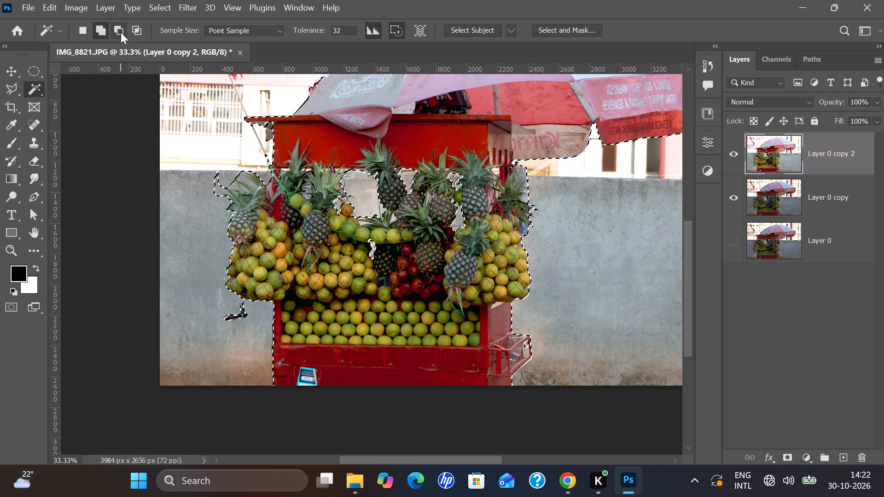
click(121, 32)
click(213, 189)
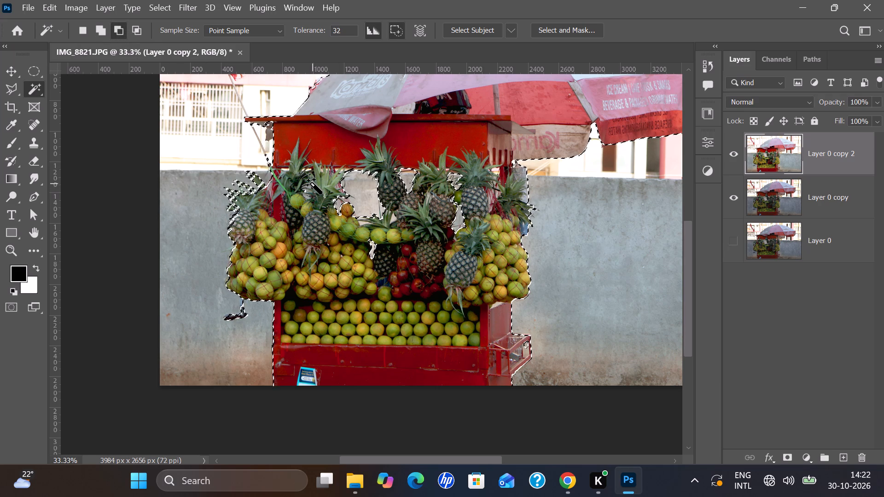
Subtract the small wall patches between the leaves of the second and third pineapples, just above the green-netted fruit.
key(ctrl+minus)
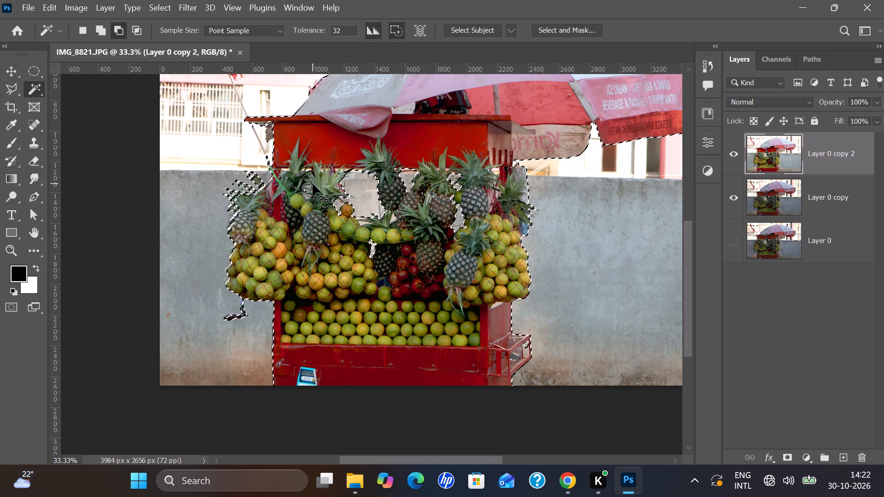
key(ctrl+minus)
key(ctrl+equal)
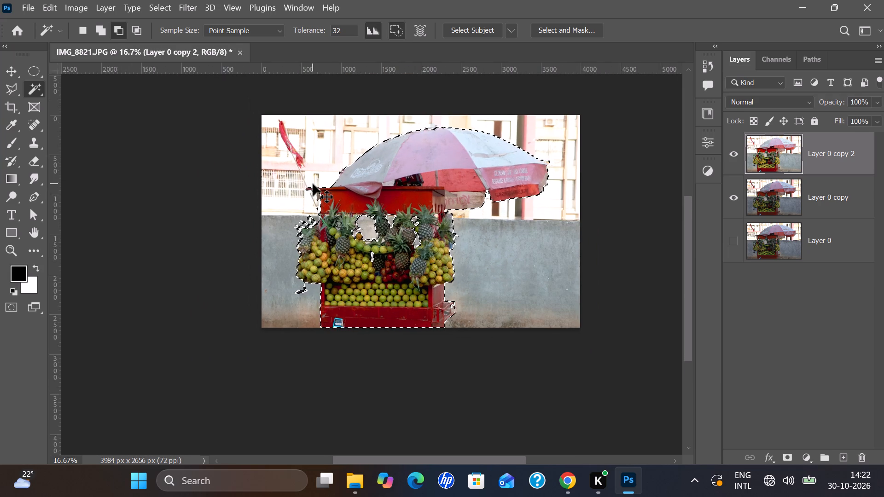
key(ctrl+equal)
key(ctrl+equal)
key(ctrl+equal)
key(ctrl+equal)
key(ctrl+equal)
scroll(313, 184, up, 1)
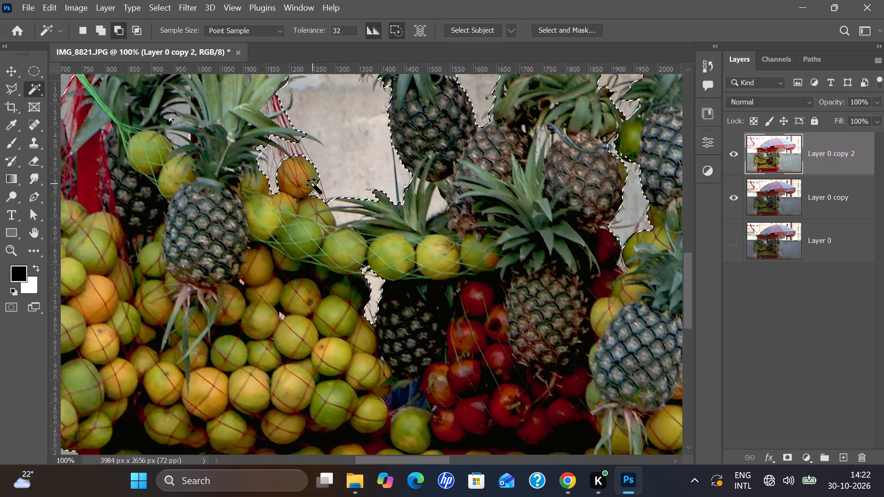
scroll(313, 184, up, 1)
scroll(313, 184, left, 1)
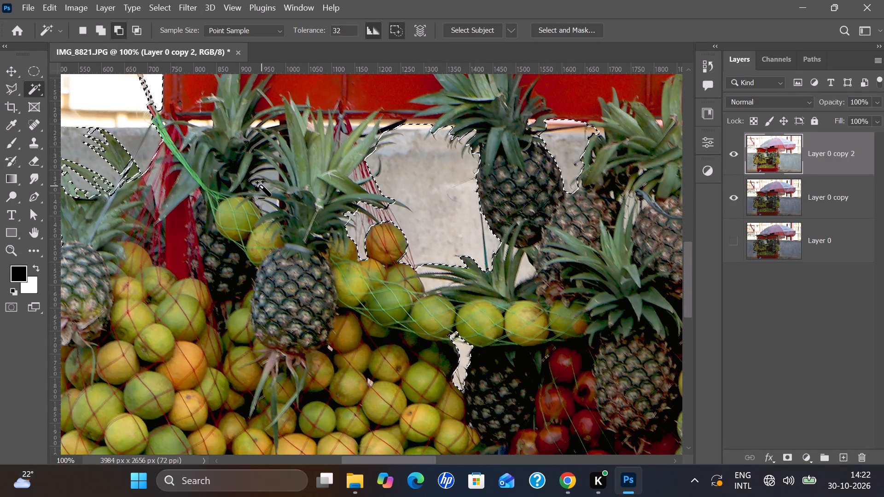
click(262, 185)
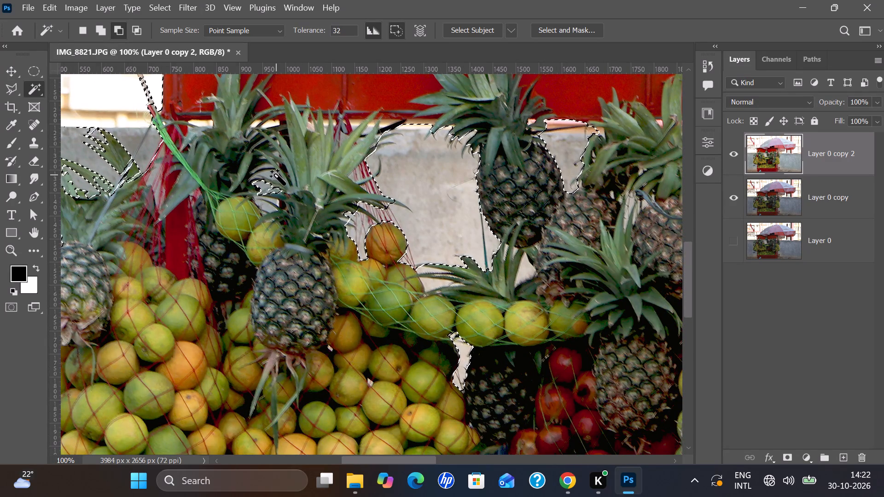
click(273, 175)
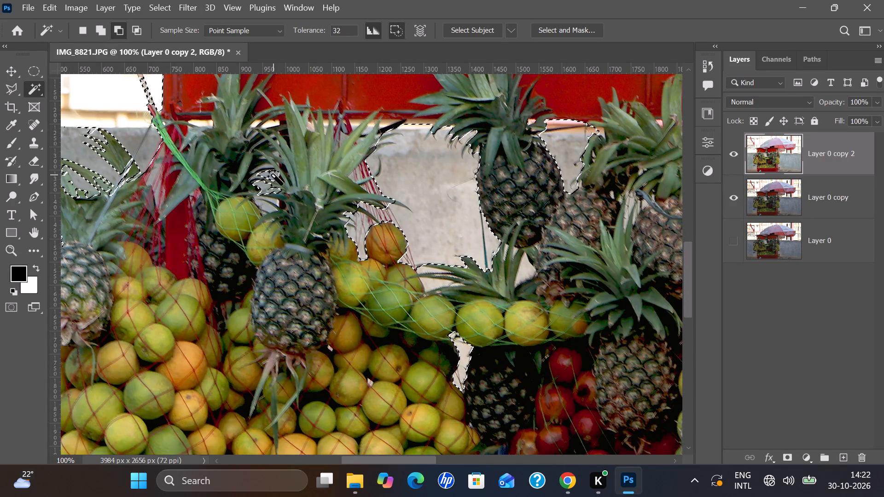
click(269, 208)
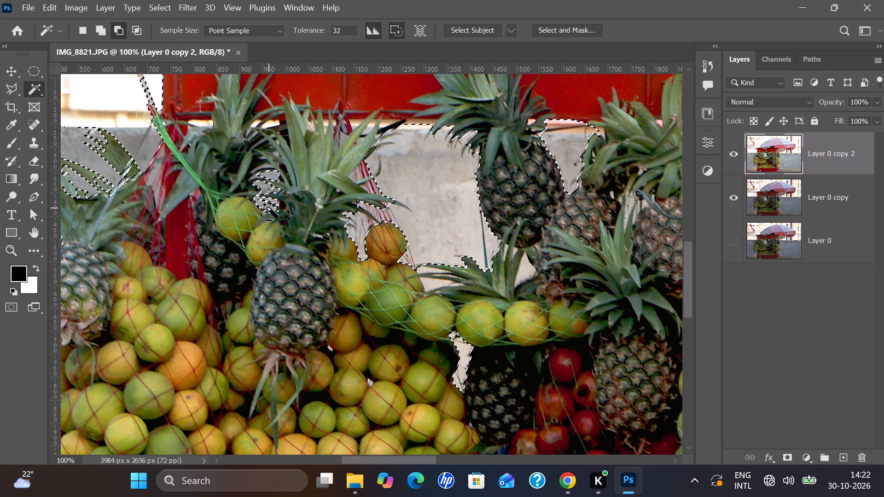
Subtract the bright background slivers under the red counter's lower edge, between the second and third pineapples' leaf tips.
click(273, 127)
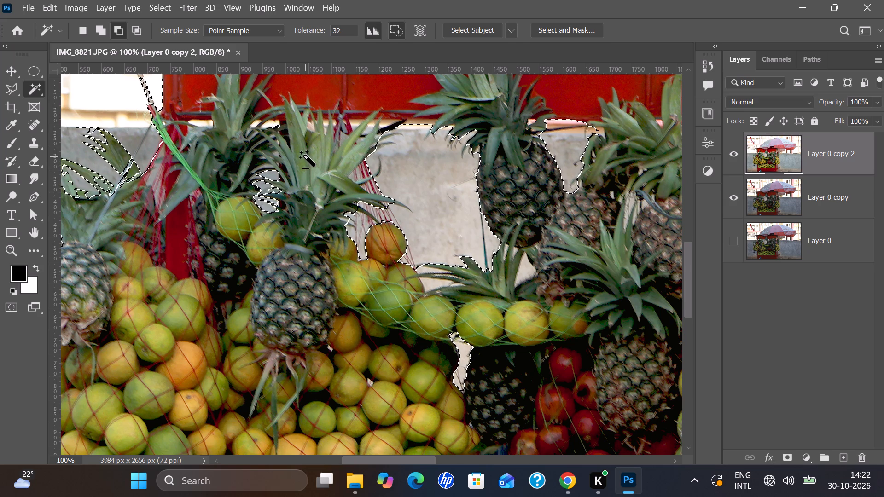
key(ctrl+z)
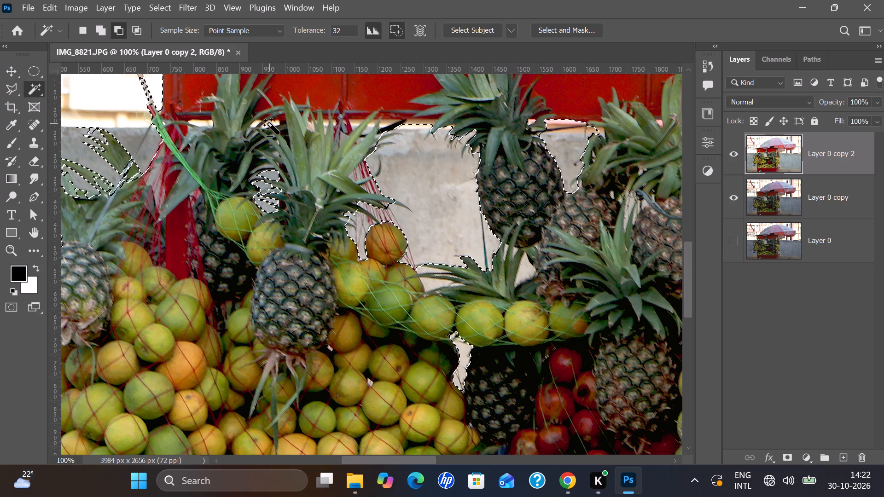
click(270, 124)
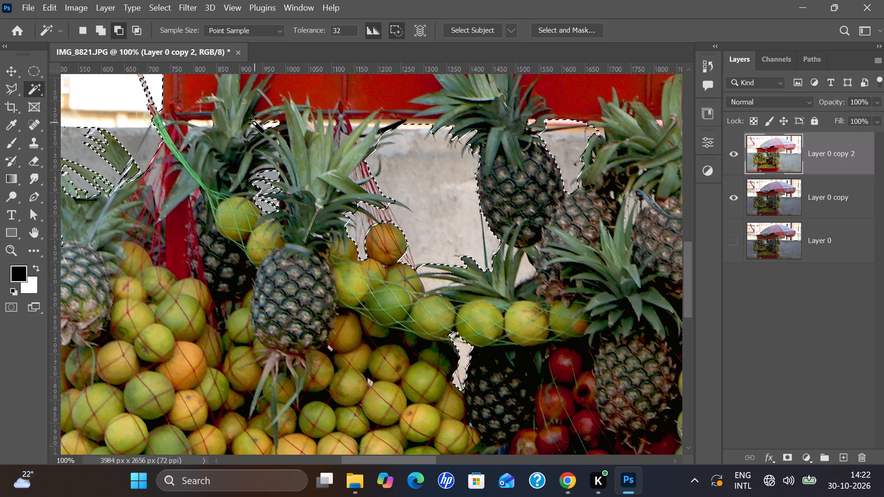
click(256, 122)
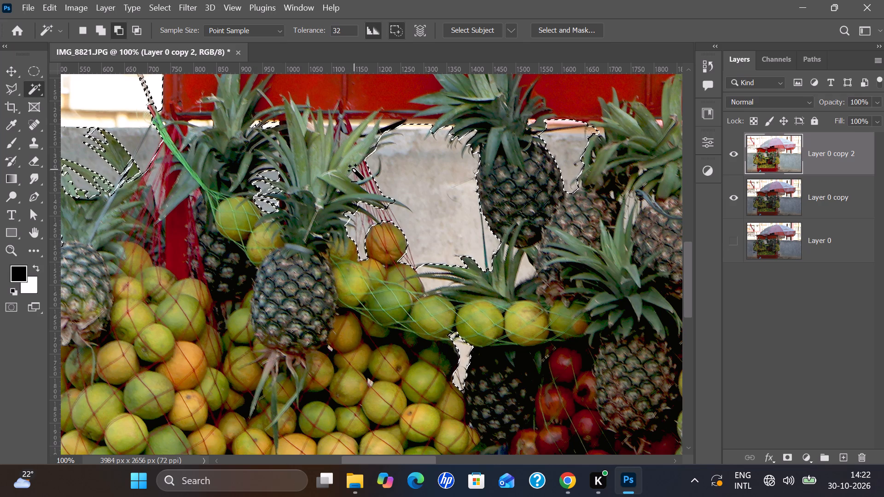
Subtract the bright slivers under the red counter beside the central hanging pineapple and between the right pineapple's leaves and red cords.
scroll(354, 169, up, 1)
scroll(354, 169, right, 1)
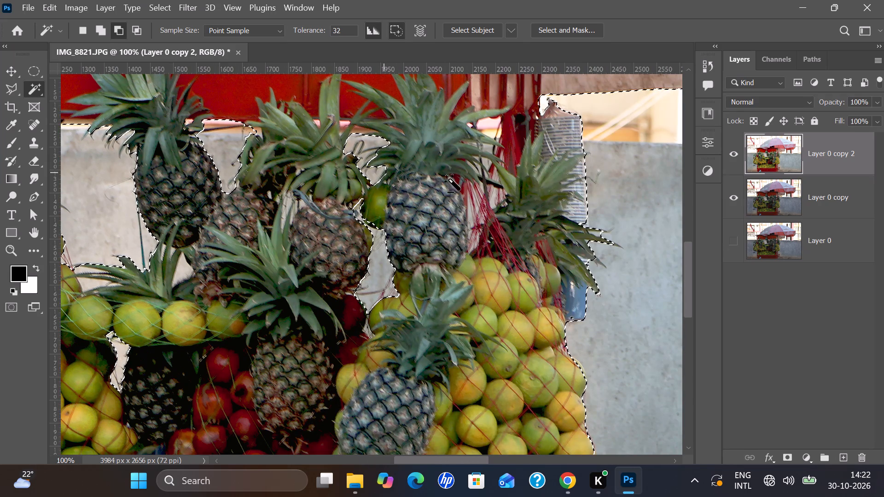
click(189, 121)
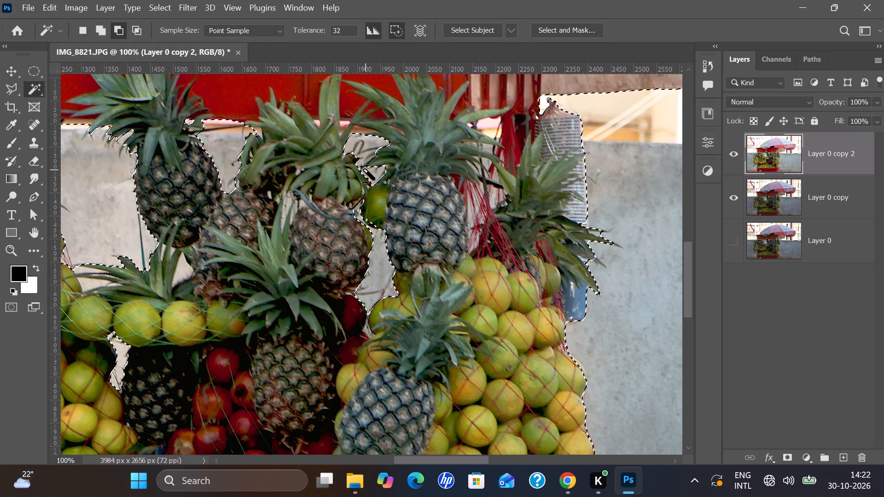
click(489, 128)
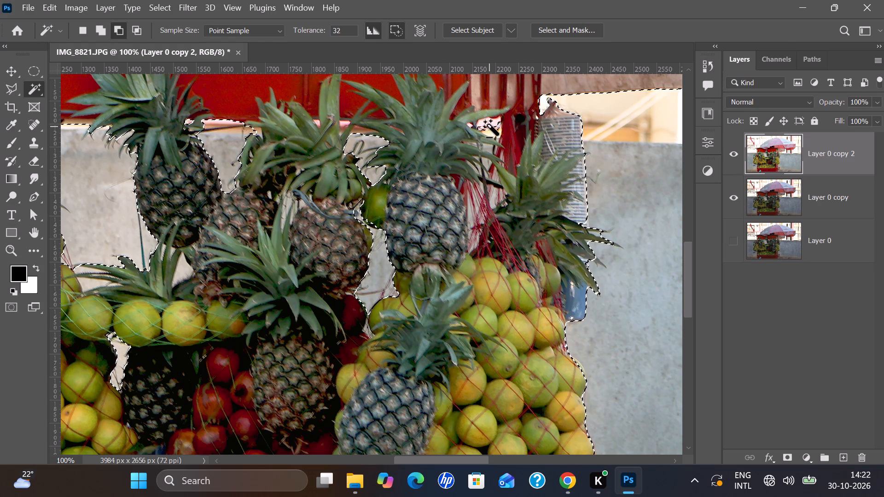
click(489, 124)
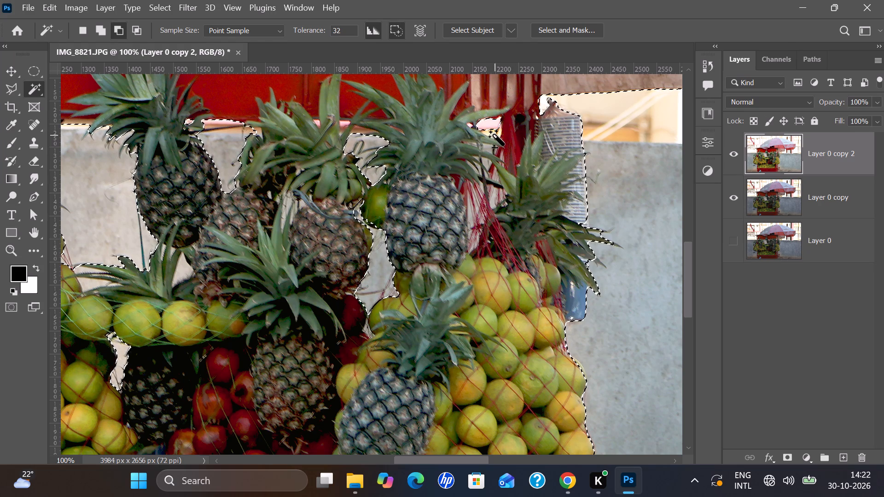
click(495, 135)
click(490, 129)
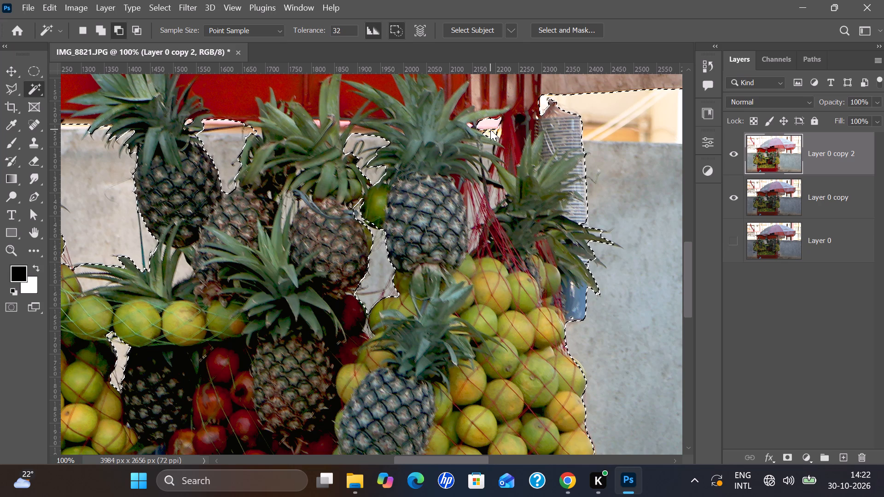
drag(493, 128, 489, 134)
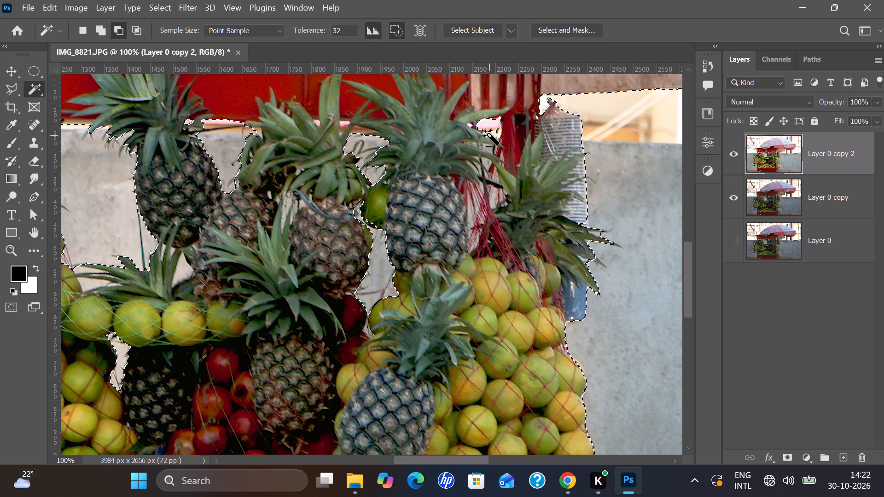
drag(489, 134, 488, 131)
click(488, 131)
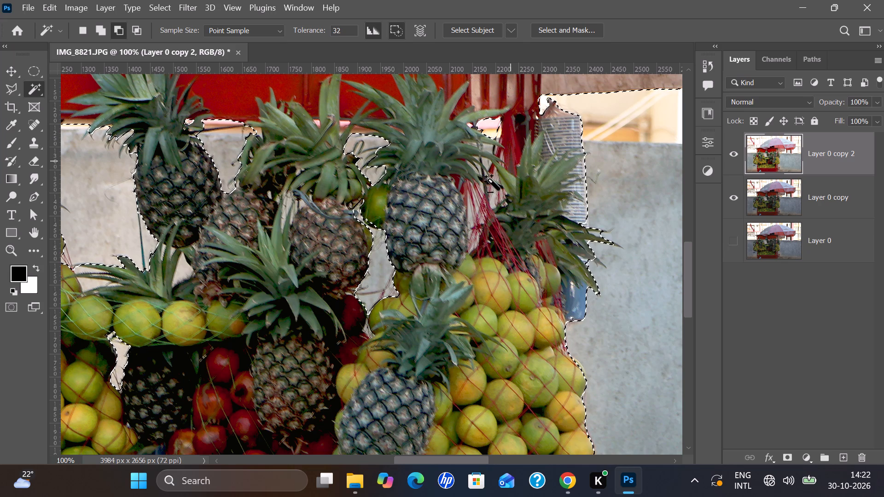
Copy the selected fruit stall from Layer 0 copy 2 onto its own new layer.
scroll(476, 220, down, 2)
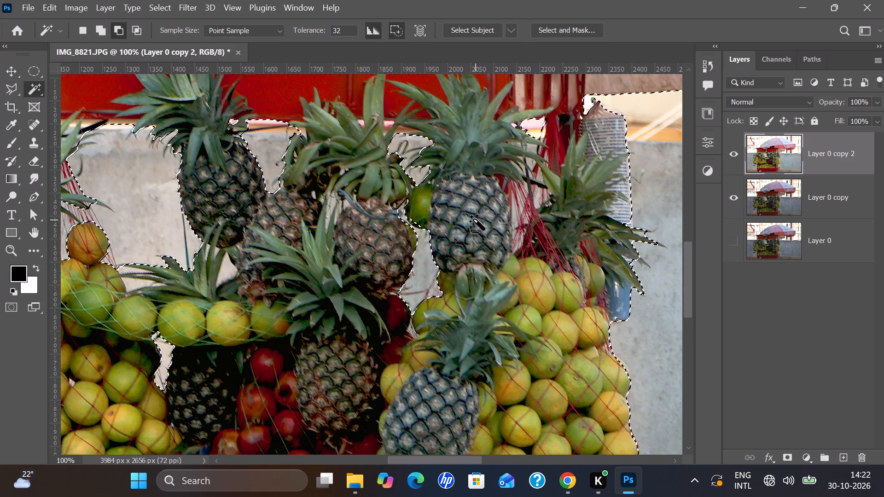
key(ctrl+minus)
key(ctrl+minus)
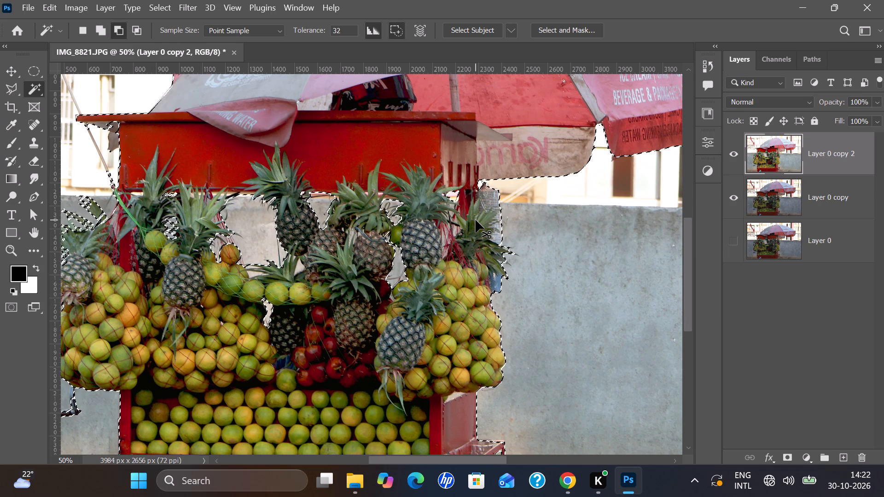
key(ctrl+minus)
key(ctrl+minus)
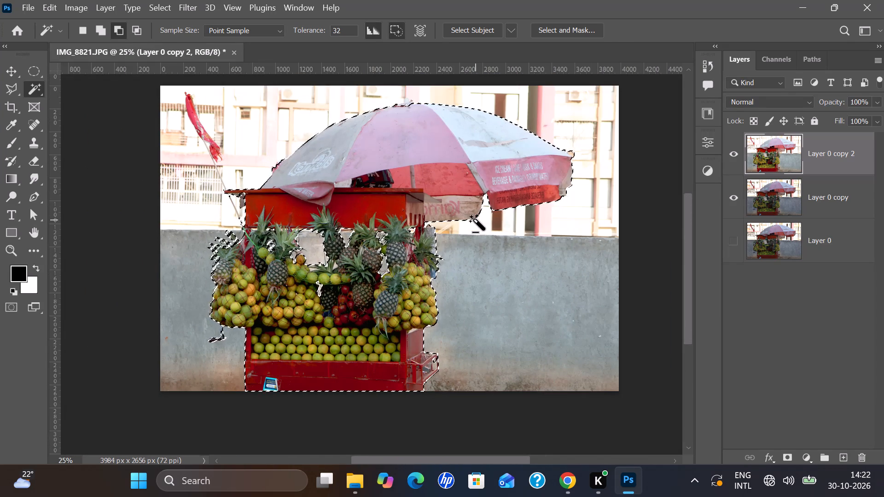
key(ctrl+j)
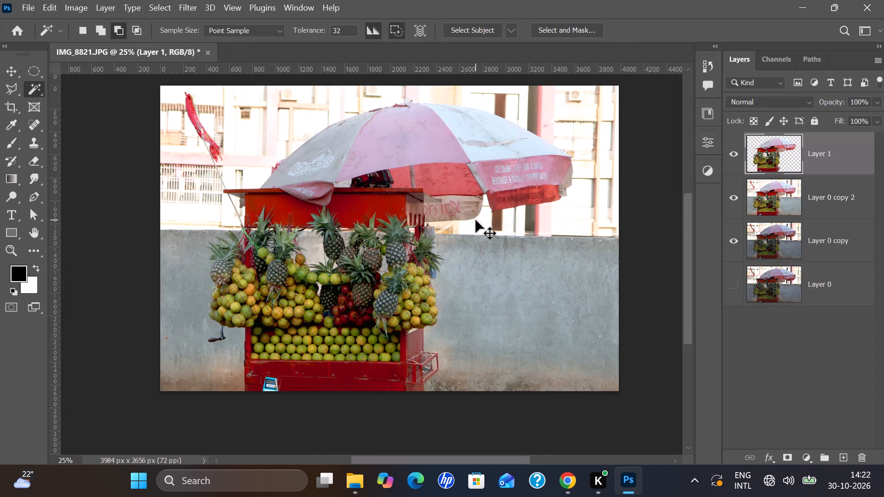
Toggle the visibility of Layer 0 copy 2 to compare the background behind the stall cutout.
click(732, 201)
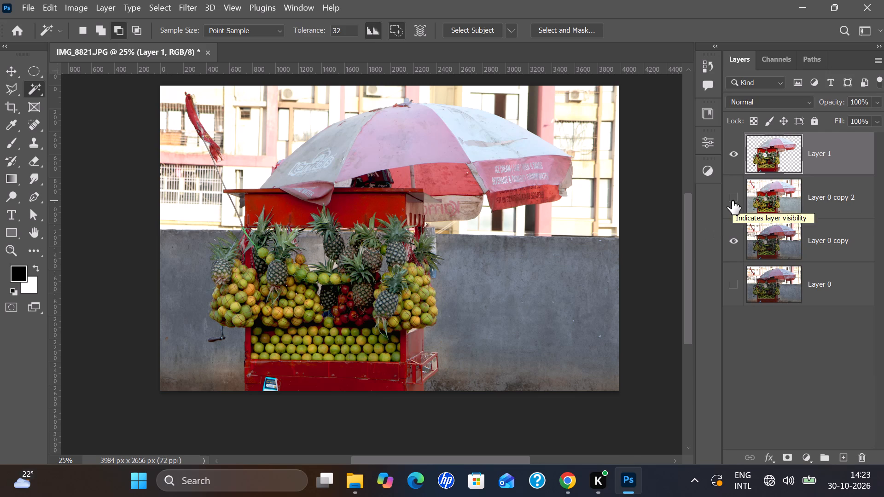
click(732, 201)
click(732, 201)
click(732, 201)
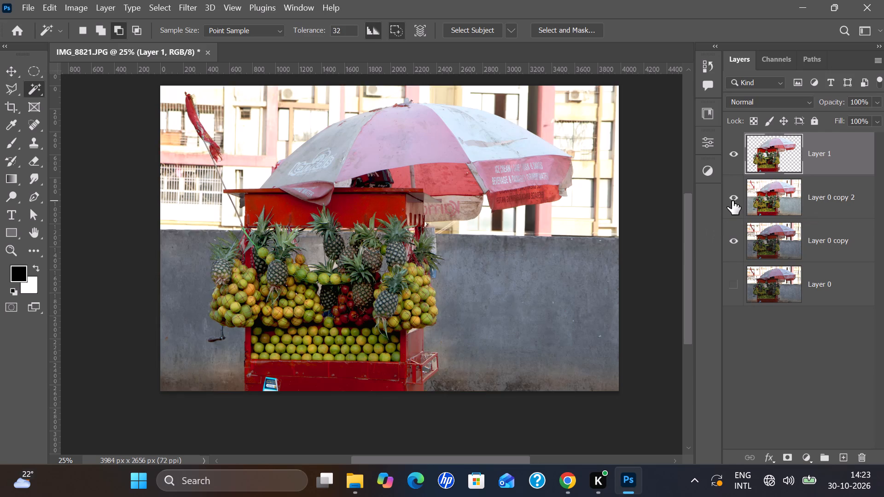
Start a Black & White adjustment on Layer 0 copy 2, beneath the stall cutout.
click(766, 204)
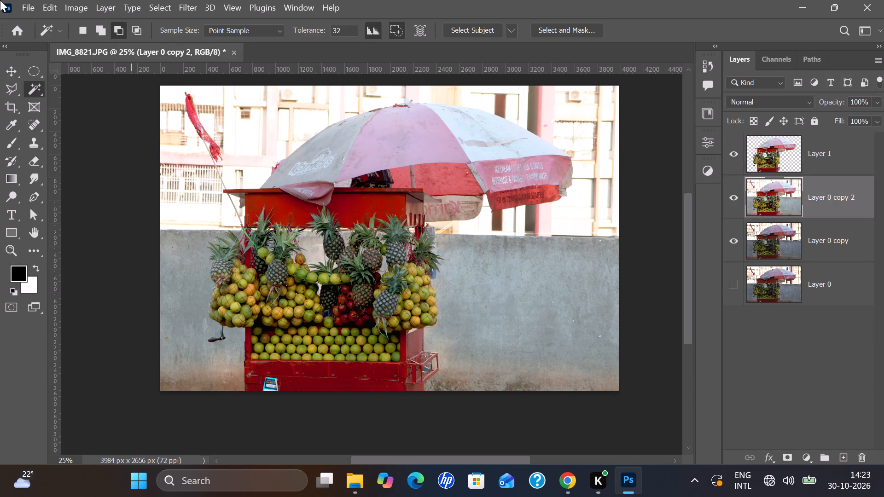
click(82, 2)
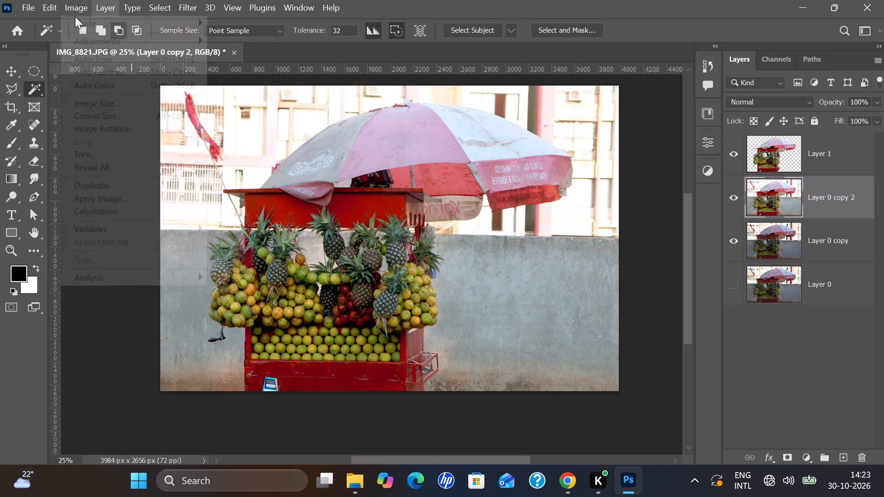
click(78, 37)
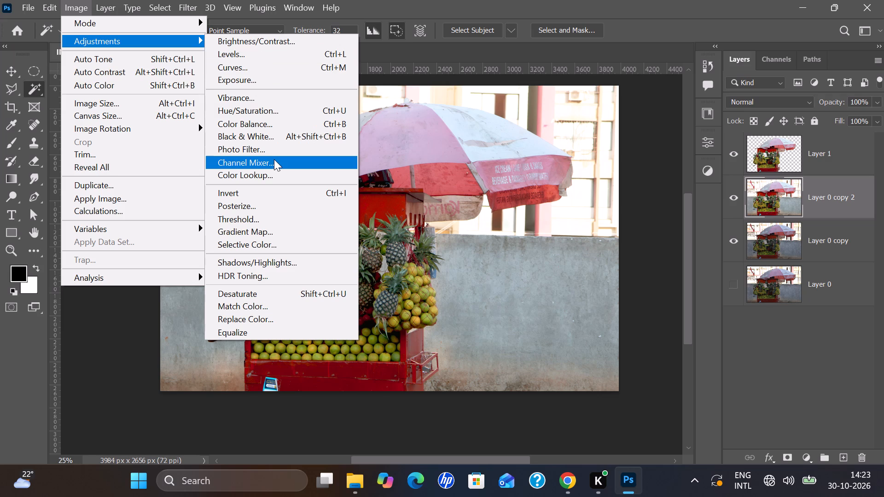
click(273, 136)
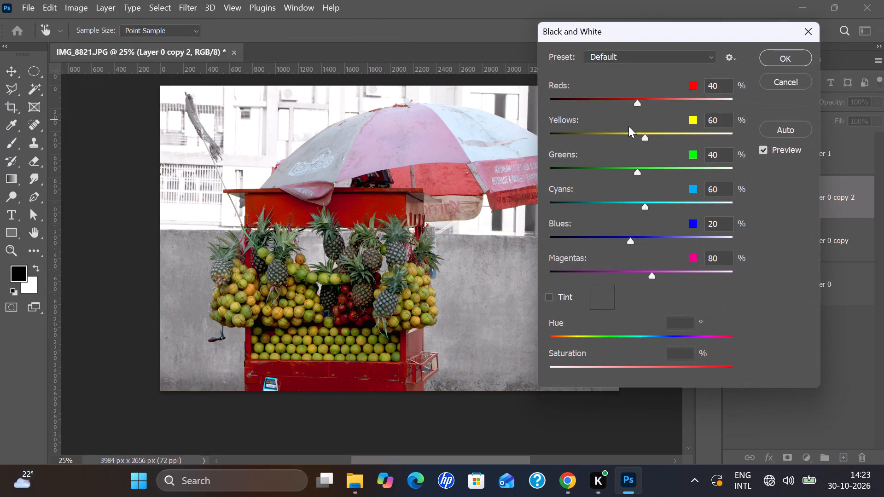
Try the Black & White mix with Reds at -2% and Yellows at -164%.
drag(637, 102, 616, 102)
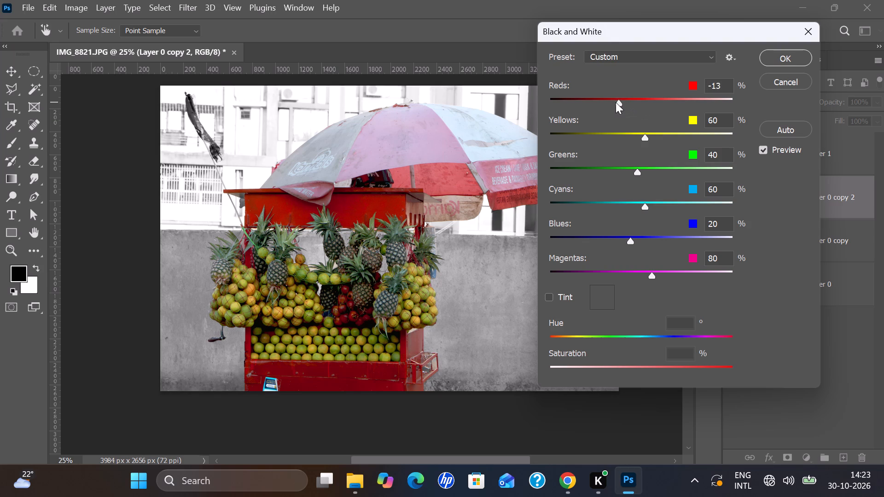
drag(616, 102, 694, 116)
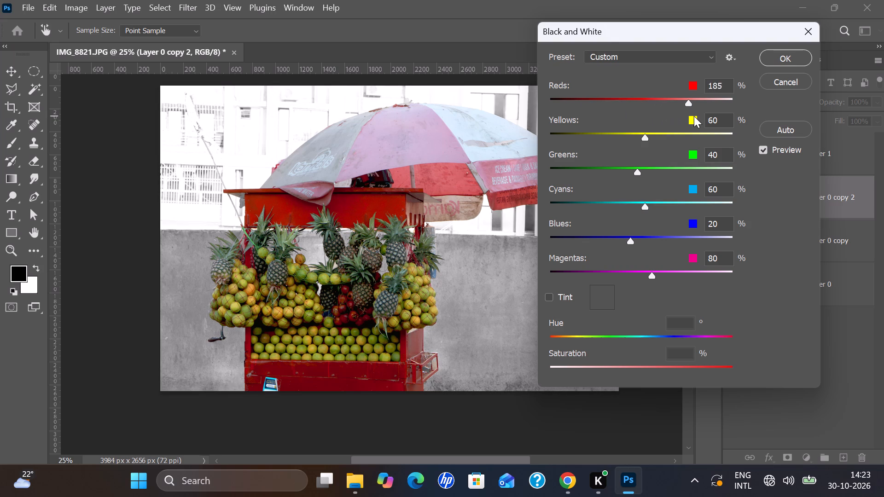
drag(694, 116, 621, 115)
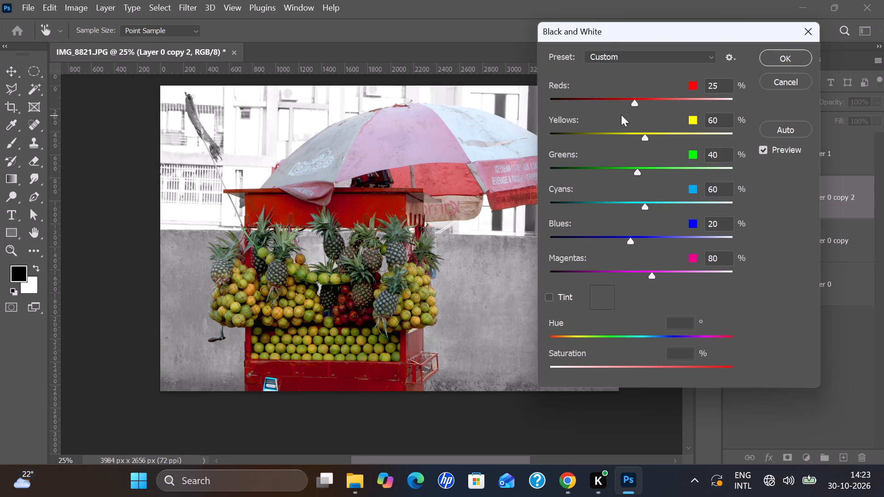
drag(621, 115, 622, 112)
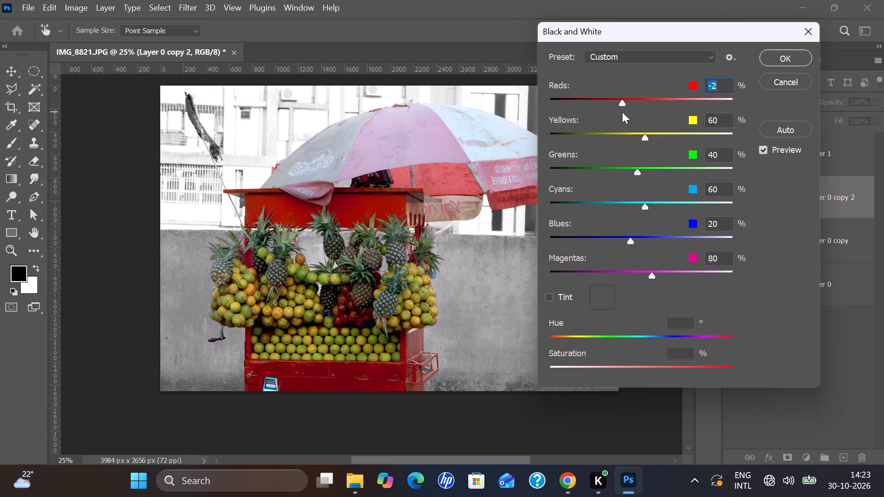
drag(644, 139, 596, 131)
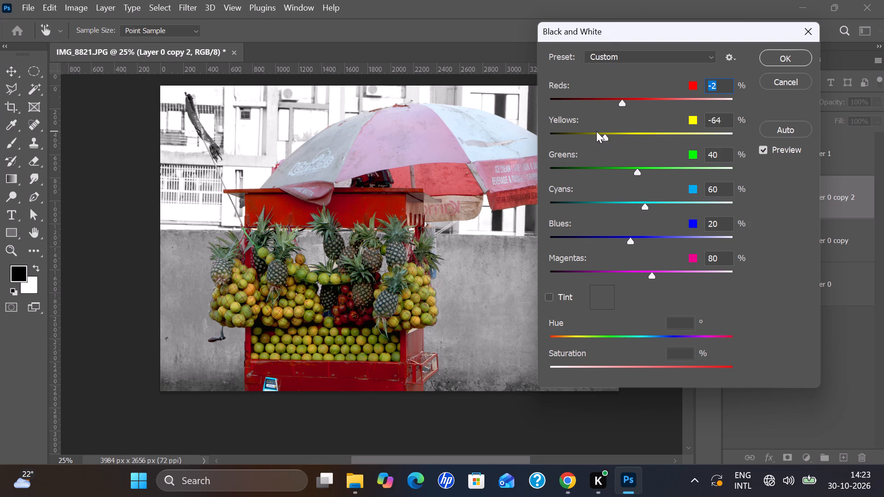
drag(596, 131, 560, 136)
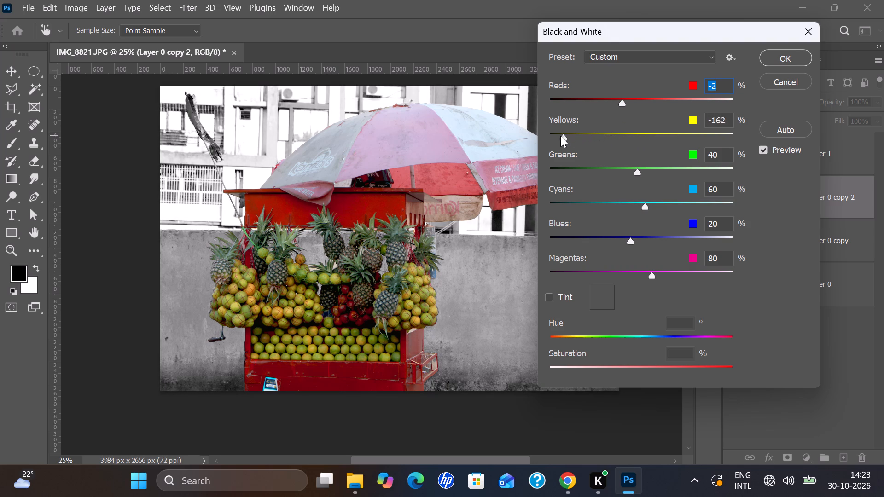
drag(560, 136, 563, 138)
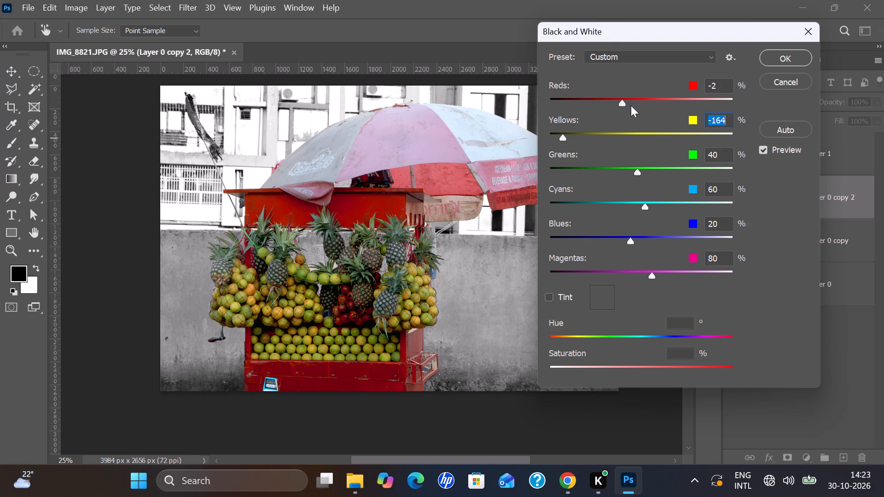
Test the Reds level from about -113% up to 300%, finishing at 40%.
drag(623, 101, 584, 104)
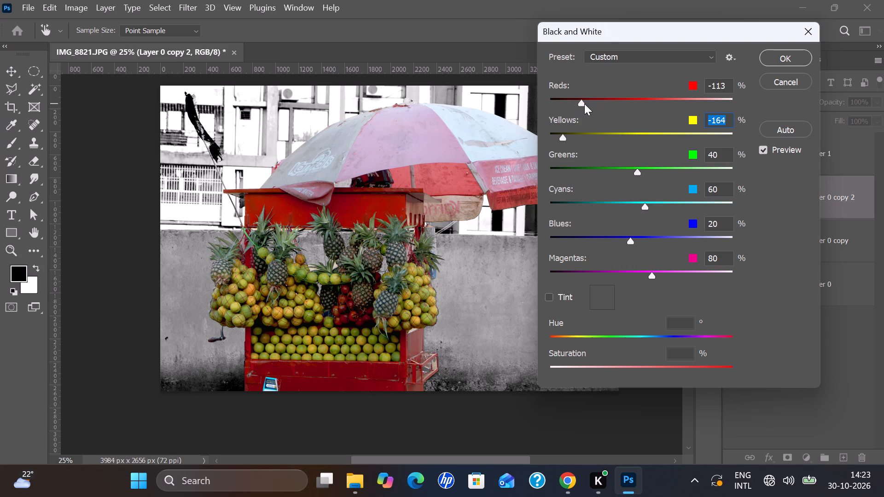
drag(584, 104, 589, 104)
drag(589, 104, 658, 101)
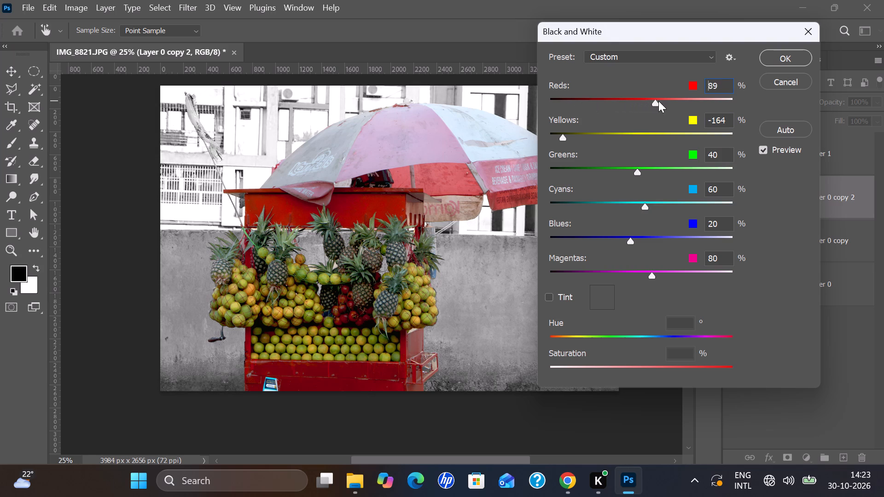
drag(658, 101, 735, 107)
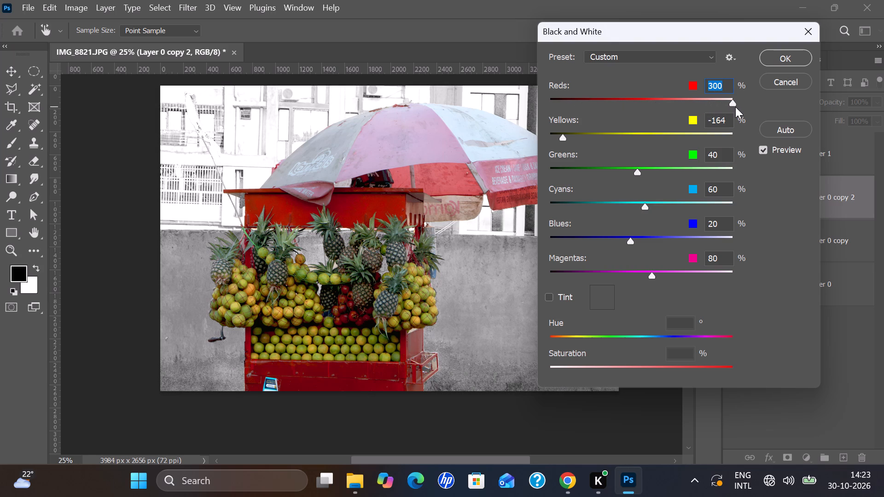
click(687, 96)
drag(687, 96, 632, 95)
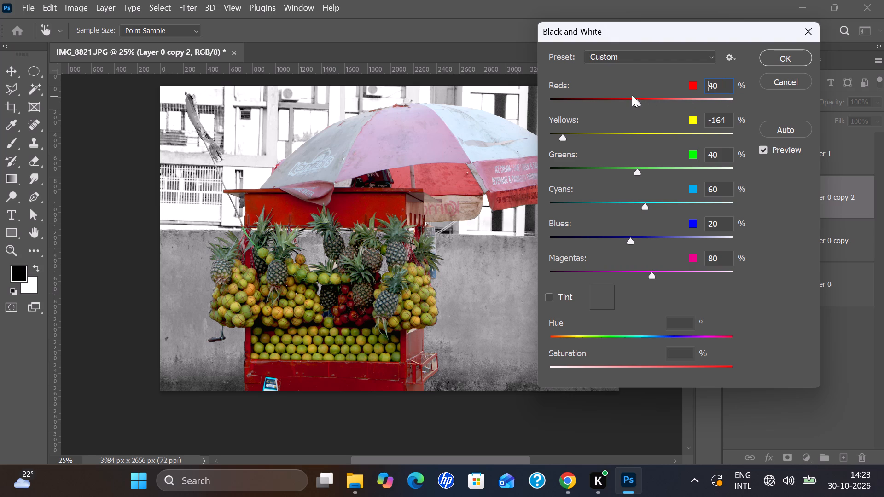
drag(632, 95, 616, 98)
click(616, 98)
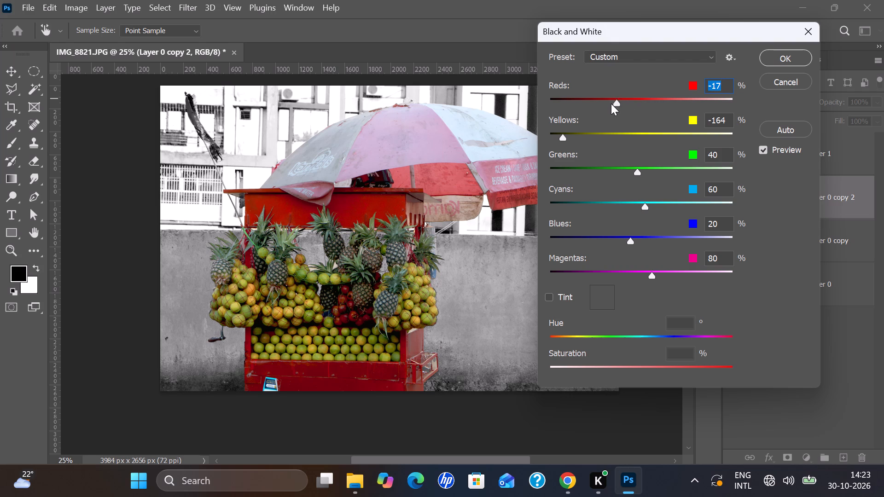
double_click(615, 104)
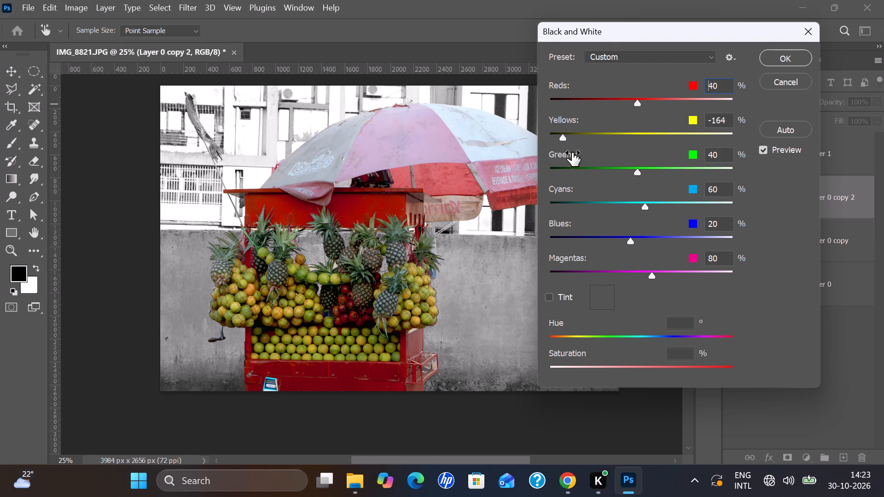
Set the Black & White mix to Yellows -57%, Greens -58% and Reds -58%.
drag(566, 140, 616, 143)
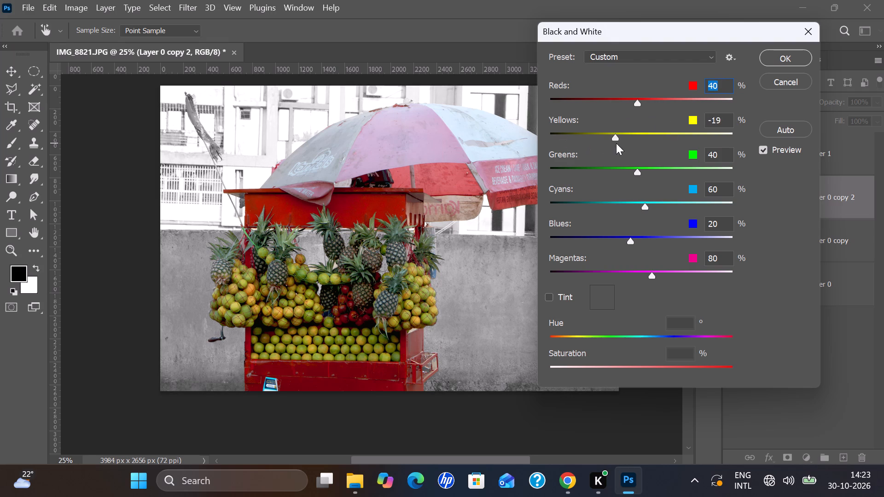
drag(616, 143, 602, 141)
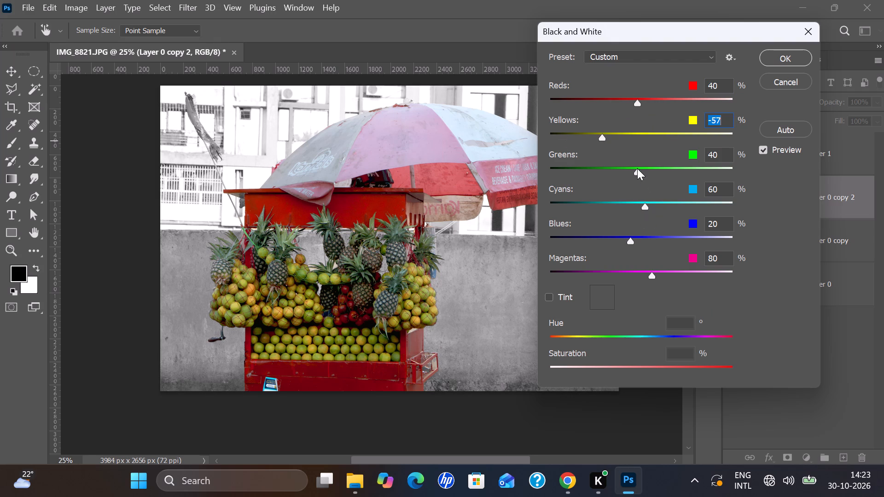
drag(636, 173, 585, 185)
drag(585, 185, 600, 170)
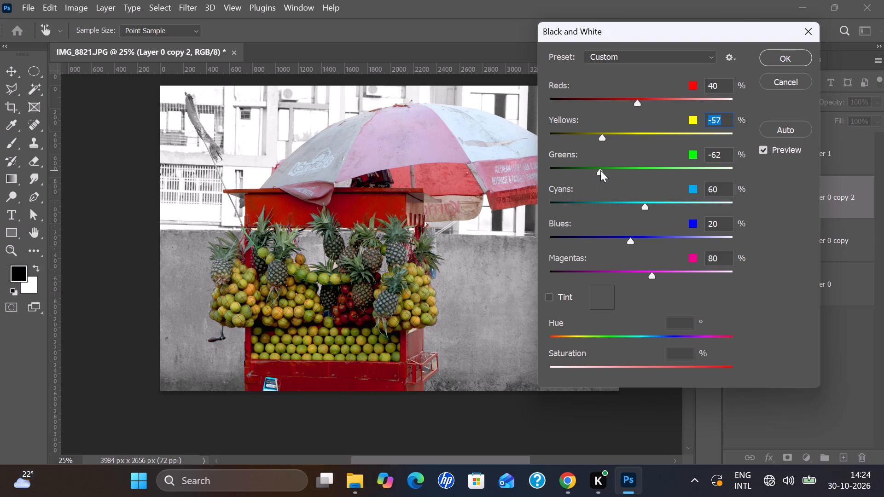
drag(600, 170, 602, 170)
drag(640, 105, 610, 105)
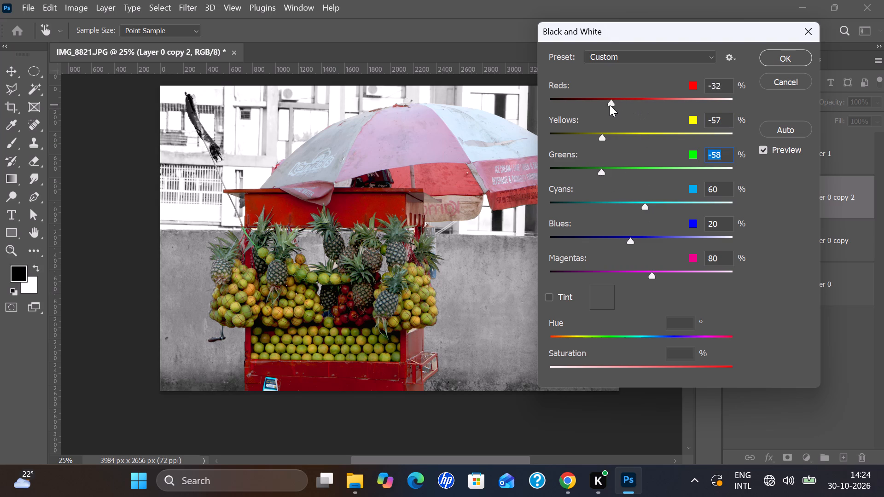
drag(610, 105, 602, 105)
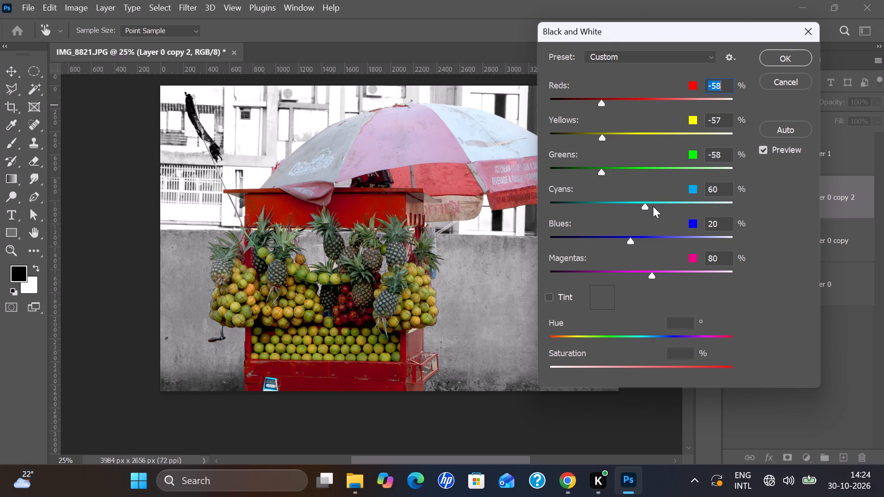
Set Cyans to -9% and Magentas to 85%, and apply the Black & White adjustment.
drag(644, 204, 580, 192)
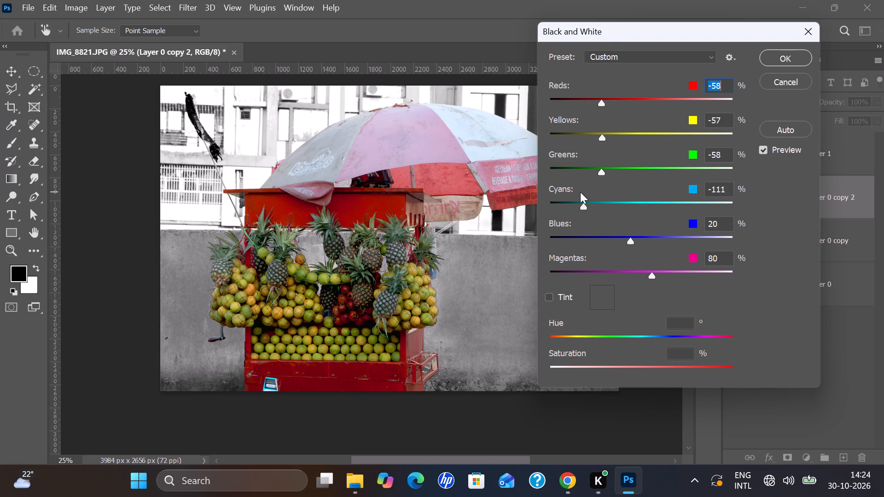
drag(580, 192, 693, 197)
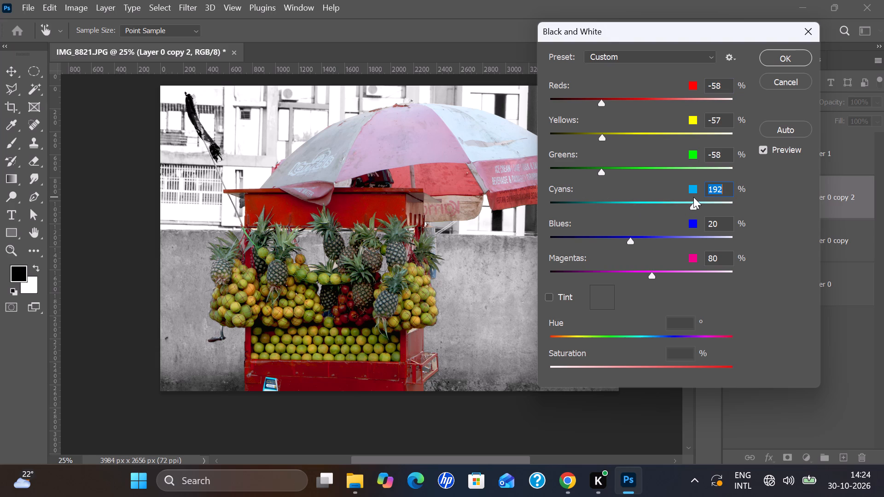
drag(693, 197, 698, 205)
drag(698, 205, 692, 208)
drag(692, 208, 619, 210)
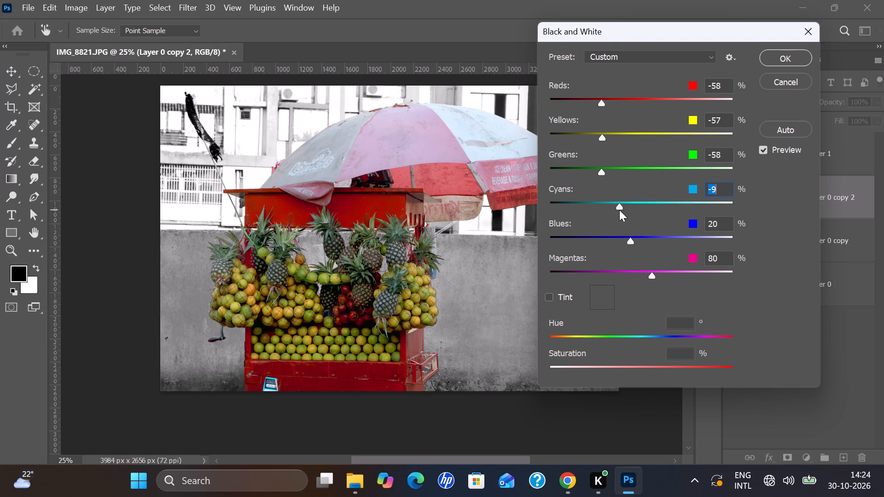
drag(650, 273, 581, 273)
drag(581, 273, 669, 277)
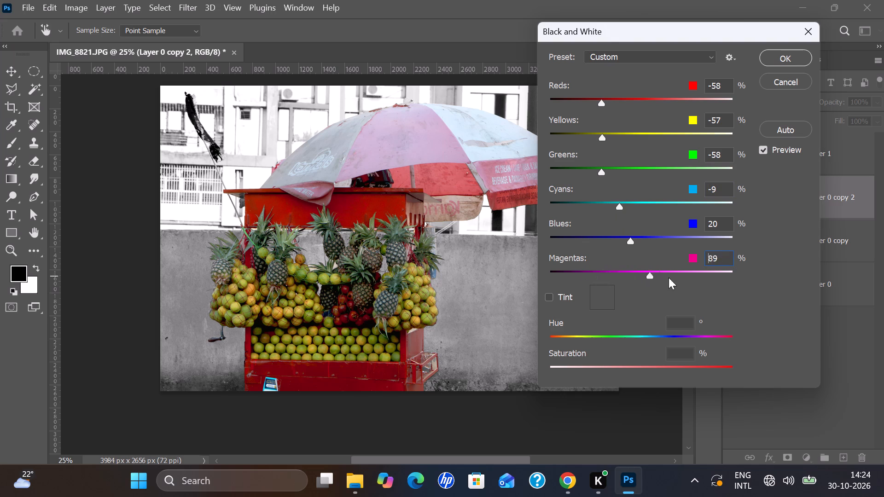
drag(669, 277, 654, 277)
click(790, 52)
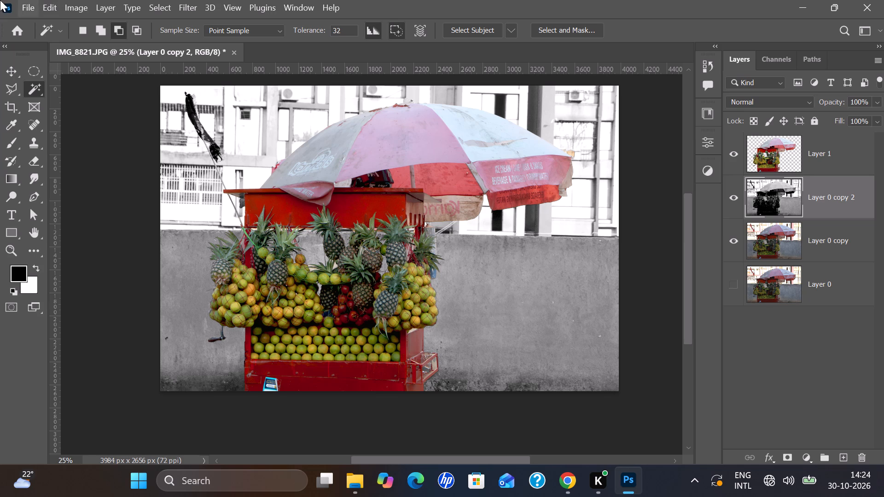
Start an Exposure adjustment on Layer 0 copy 2, trying Exposure +0.23 with Offset up to +0.2391, finishing at +0.1206.
click(66, 6)
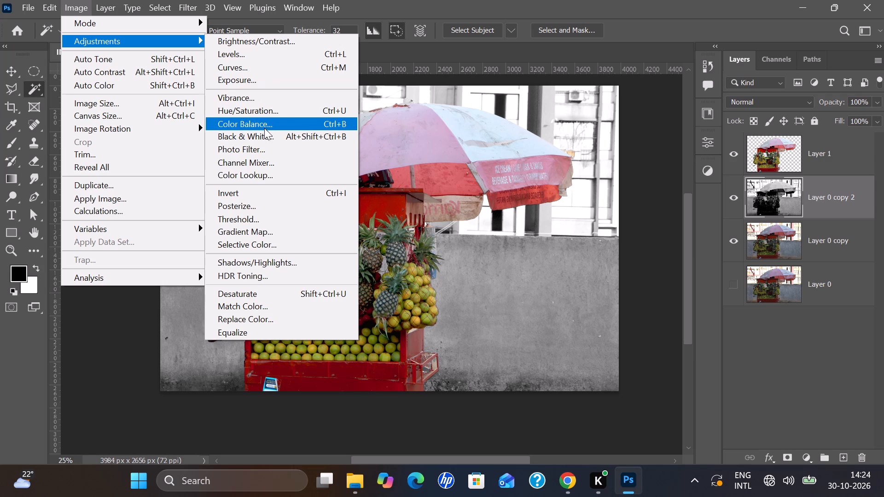
click(263, 84)
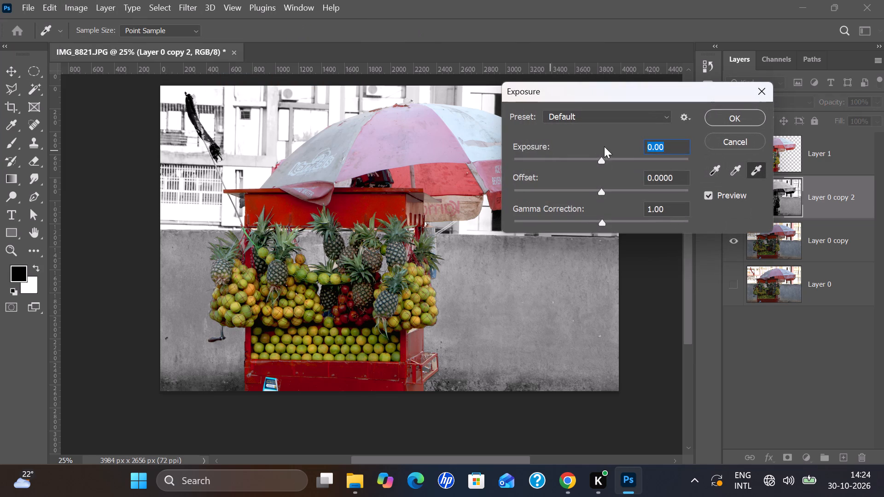
drag(550, 144, 566, 143)
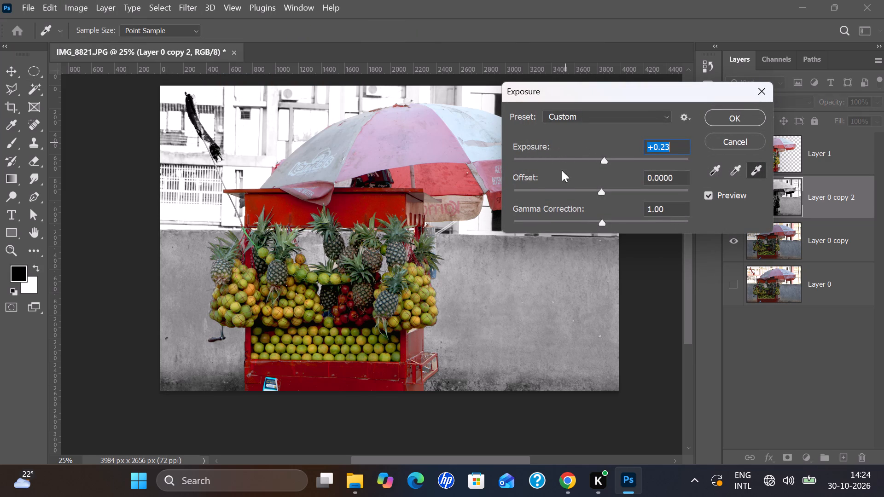
drag(538, 177, 514, 177)
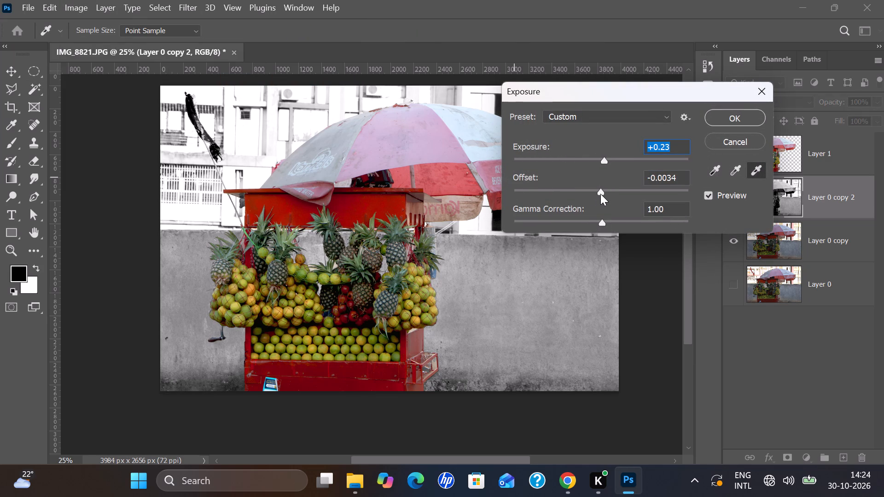
drag(598, 190, 617, 198)
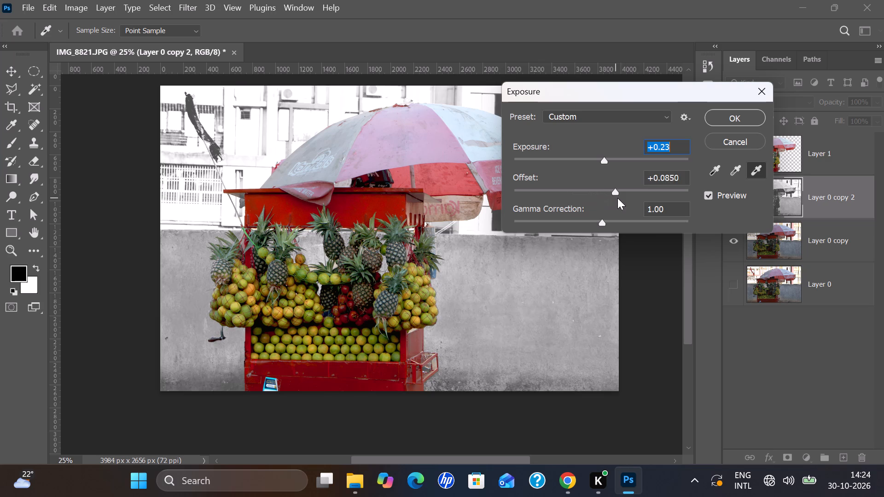
drag(617, 198, 643, 199)
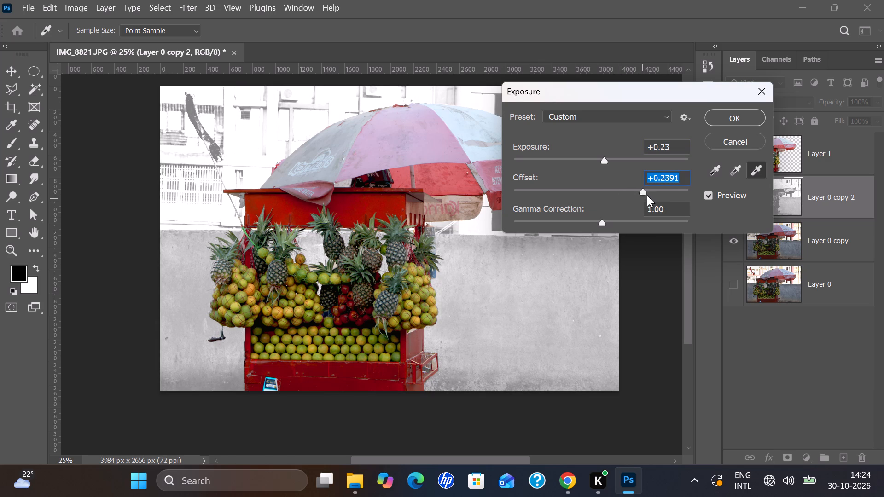
drag(644, 191, 622, 191)
Darken the black-and-white background by setting Exposure to -1.08 and Offset to +0.0099.
drag(605, 159, 563, 159)
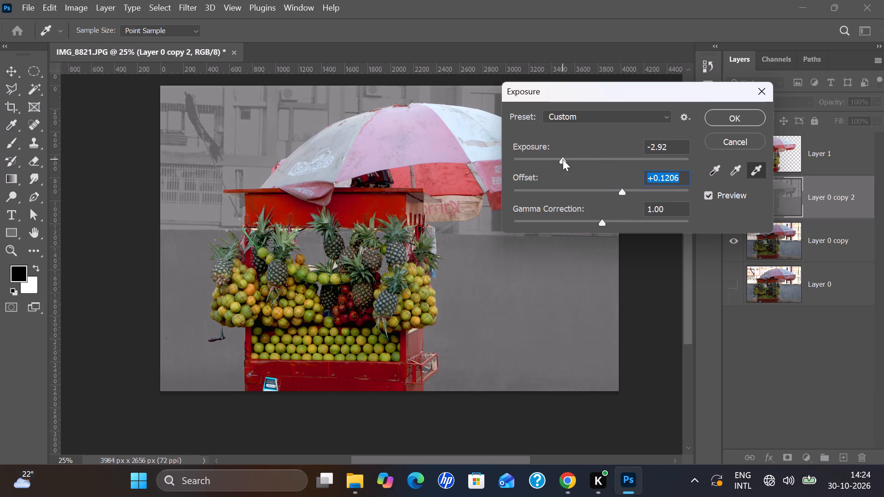
drag(563, 159, 579, 170)
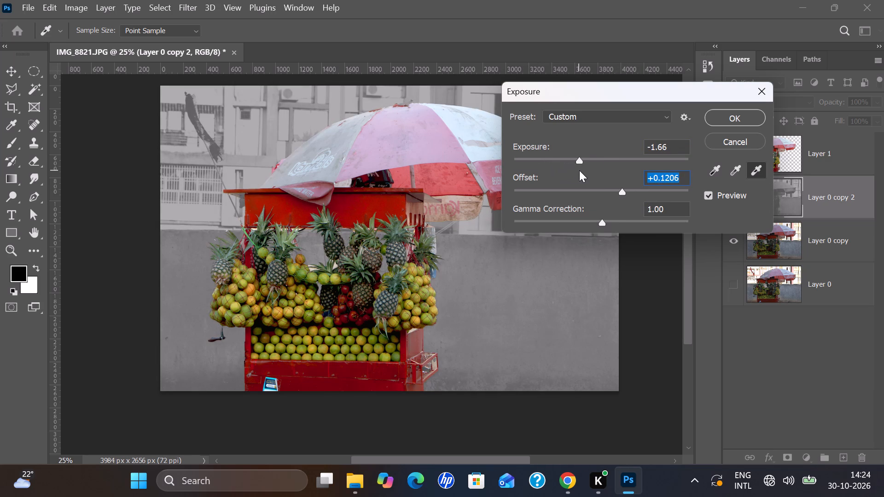
drag(579, 170, 587, 166)
drag(619, 193, 595, 193)
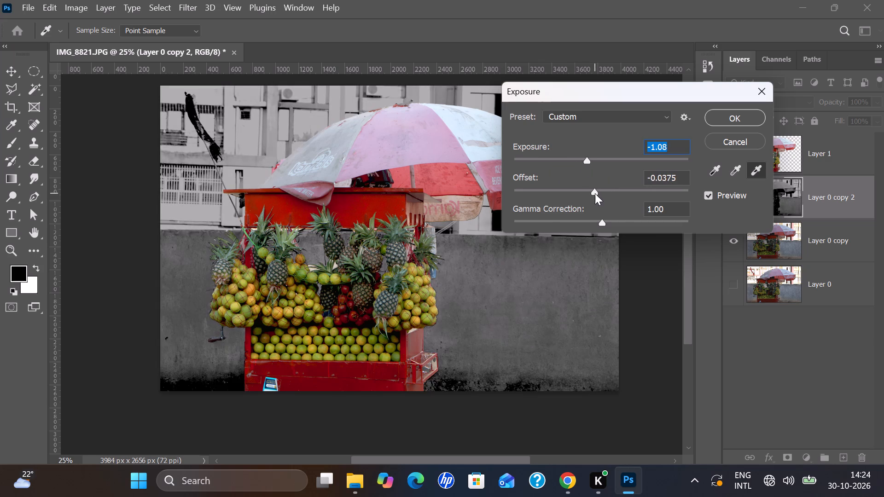
drag(595, 193, 605, 190)
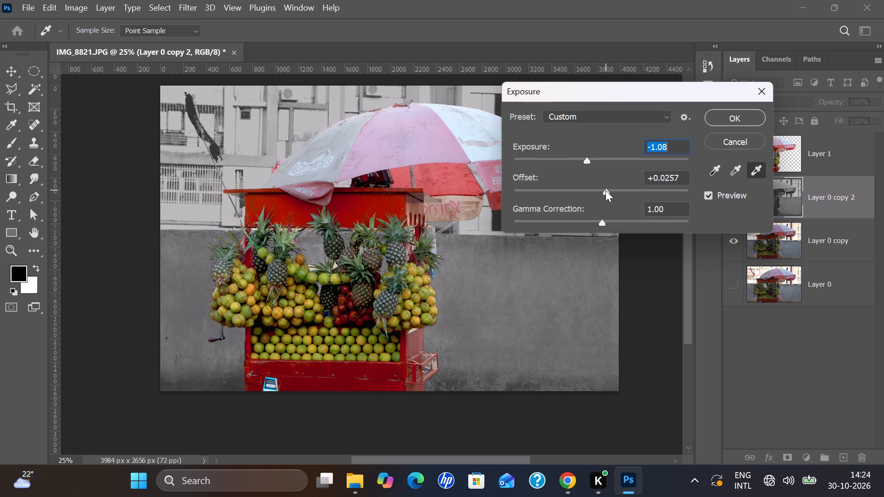
drag(605, 190, 603, 191)
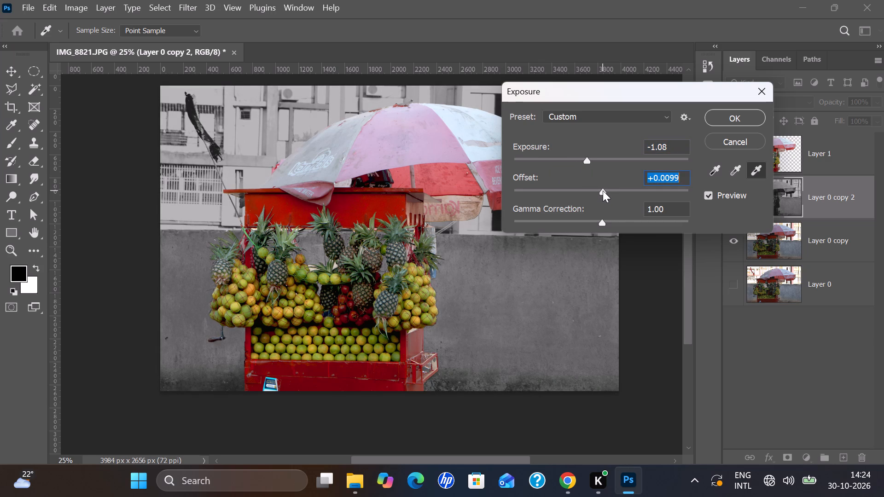
Set Gamma Correction to 1.31 and Exposure to -0.97, and apply the Exposure adjustment.
drag(601, 219, 575, 218)
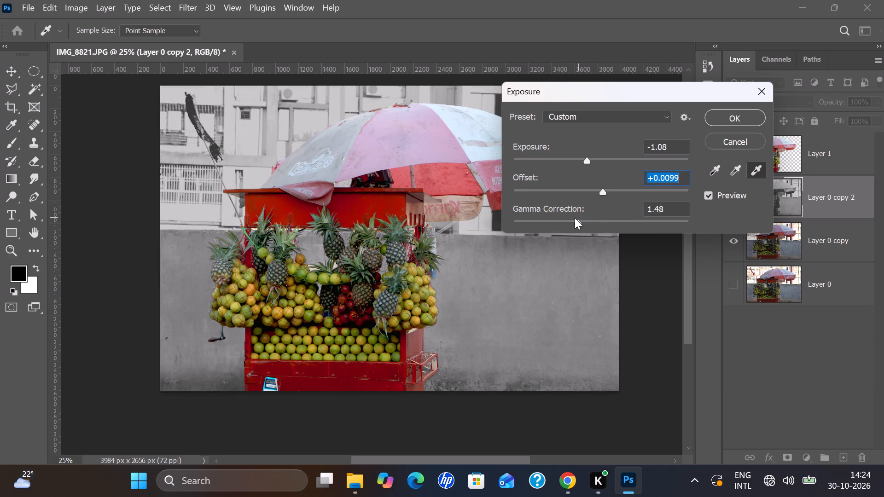
drag(575, 218, 594, 218)
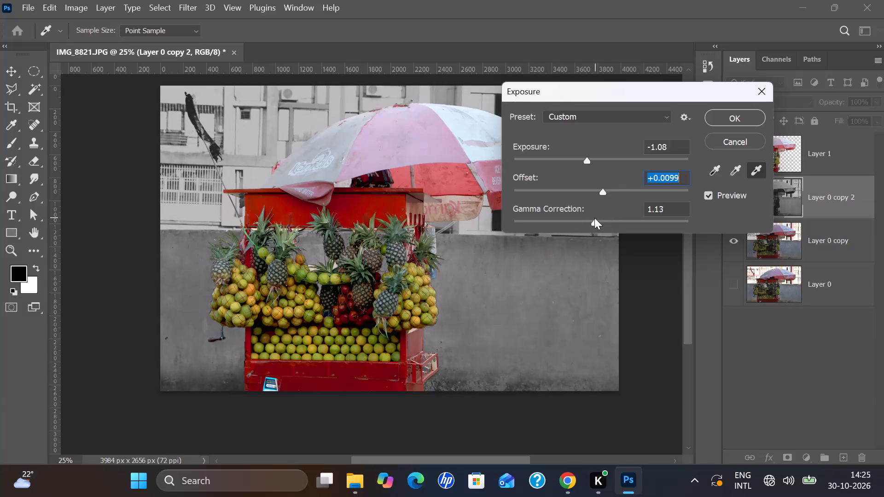
drag(594, 218, 585, 218)
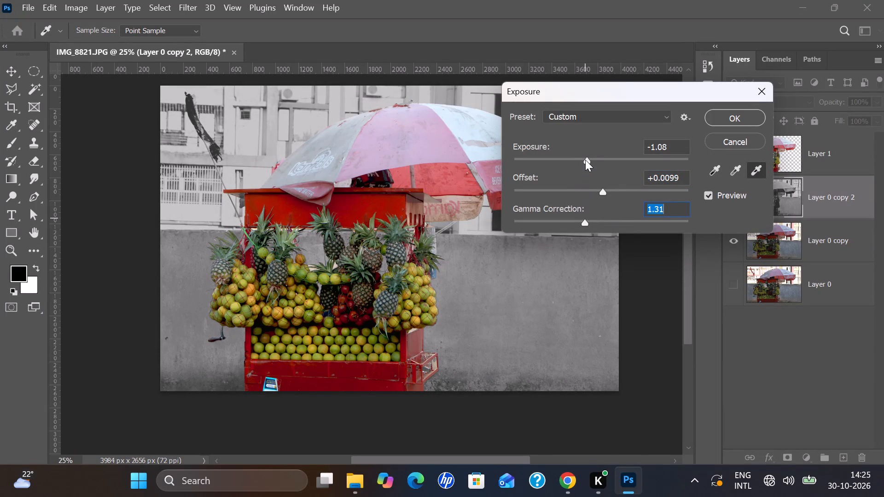
click(585, 160)
click(721, 120)
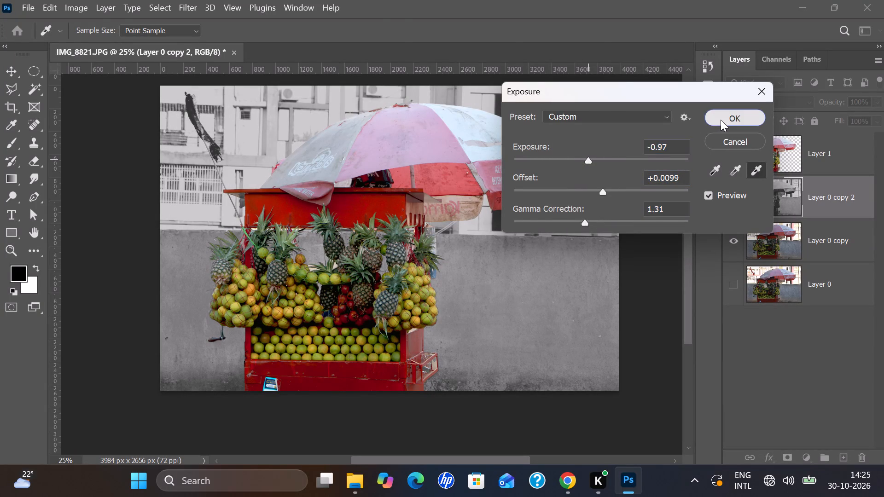